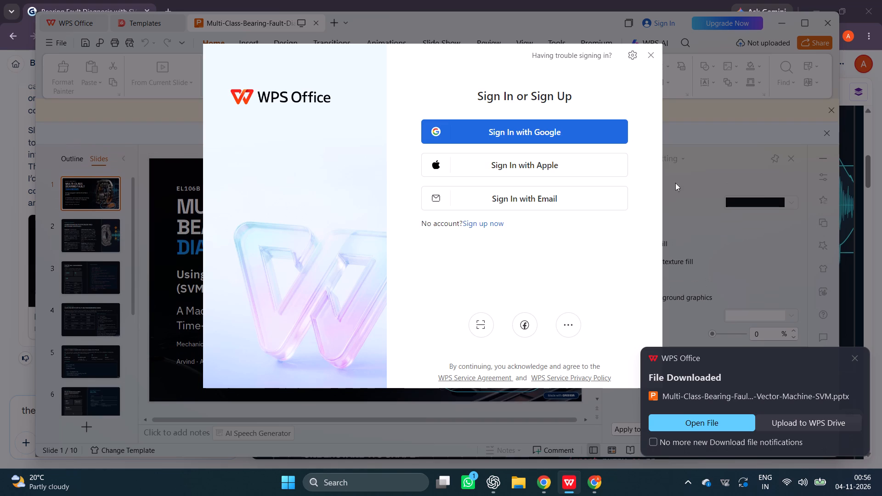
# Go to the Downloads folder in File Explorer and try to open the exported bearing fault presentation there.
pyautogui.click(523, 483)
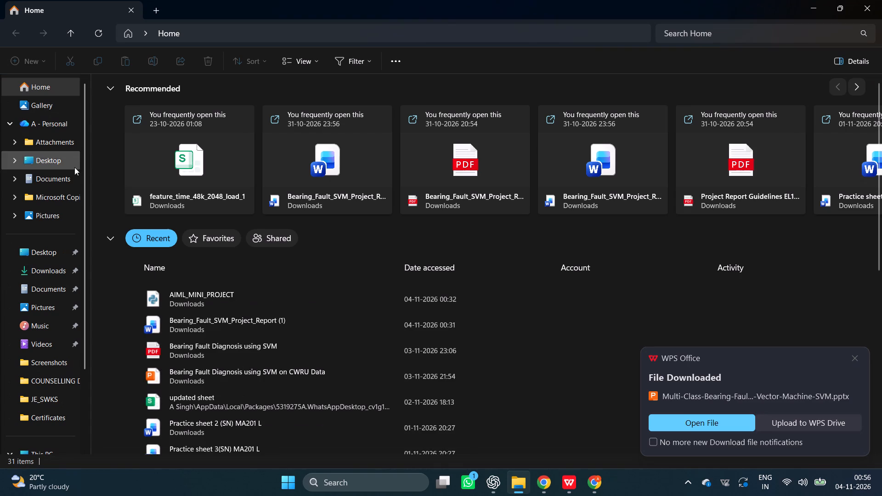
pyautogui.click(45, 267)
pyautogui.doubleClick(167, 114)
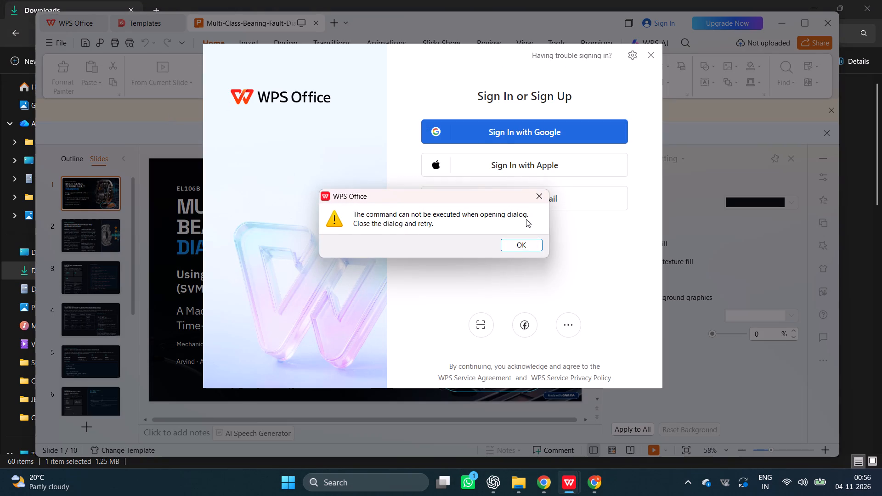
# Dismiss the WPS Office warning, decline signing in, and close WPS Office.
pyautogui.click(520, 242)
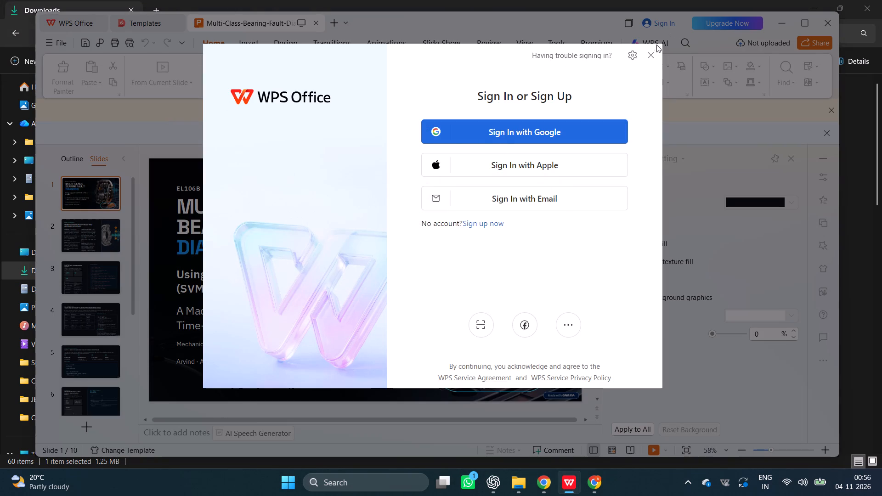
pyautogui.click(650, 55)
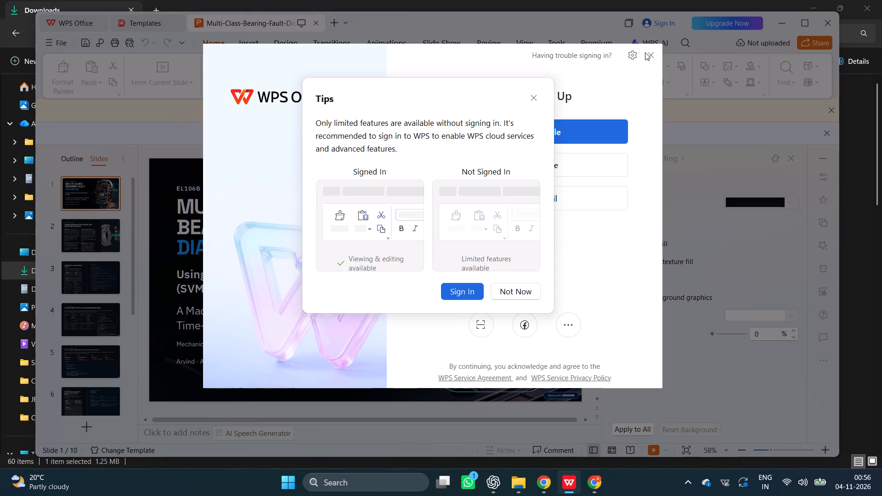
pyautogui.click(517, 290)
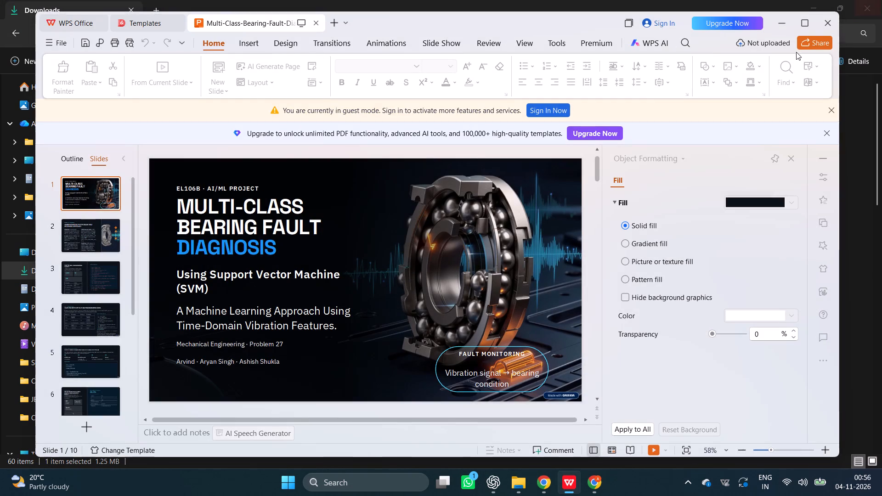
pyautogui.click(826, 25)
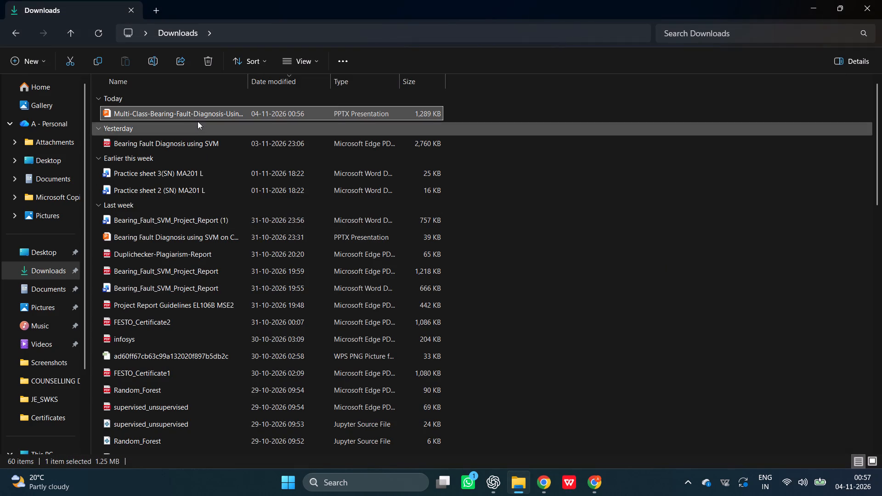
# Open the exported Multi-Class-Bearing-Fault-Diagnosis file from Downloads with PowerPoint instead of the default app.
pyautogui.rightClick(197, 110)
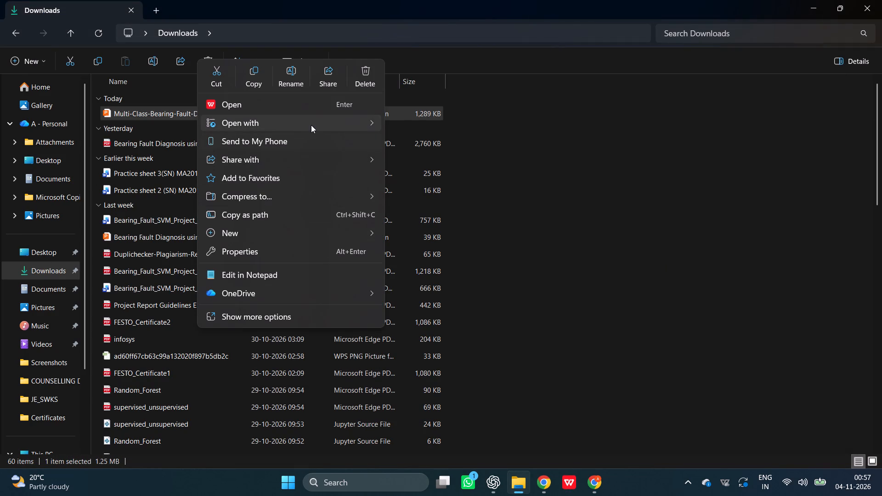
pyautogui.click(434, 124)
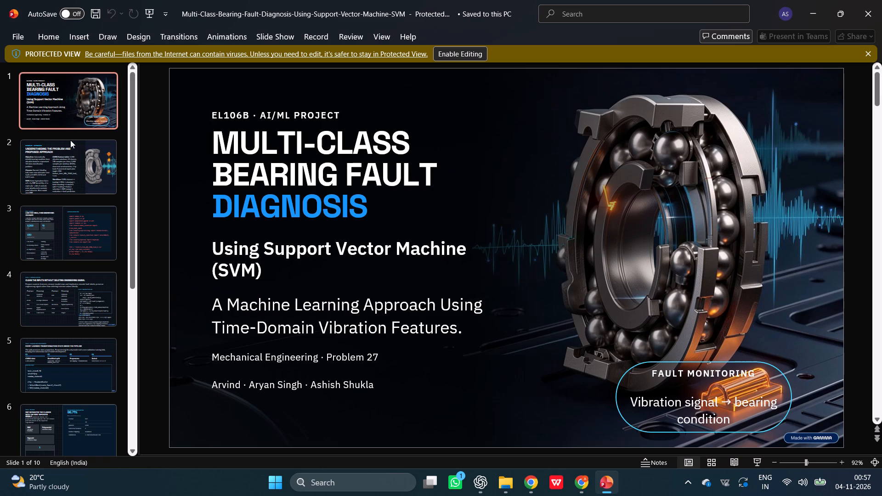
# Look through slides 2 to 5 and the remaining slide thumbnails to check how the exported layout came out.
pyautogui.click(71, 158)
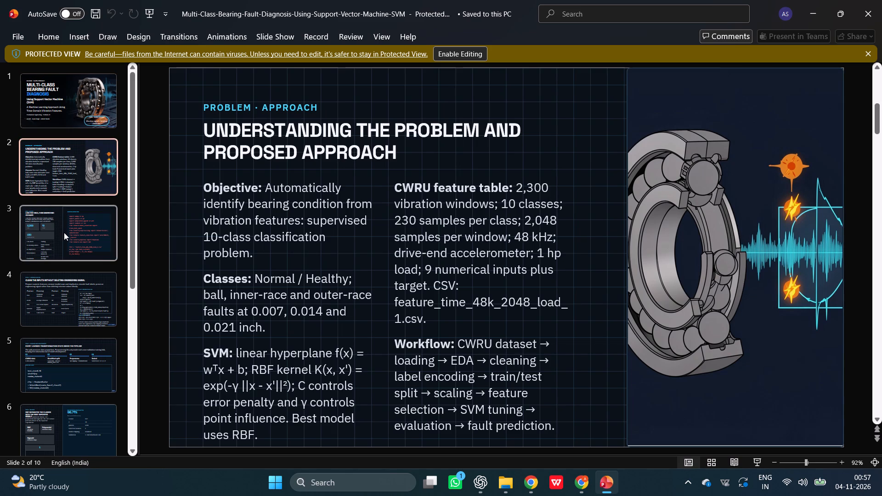
pyautogui.click(64, 232)
pyautogui.click(77, 289)
pyautogui.click(77, 389)
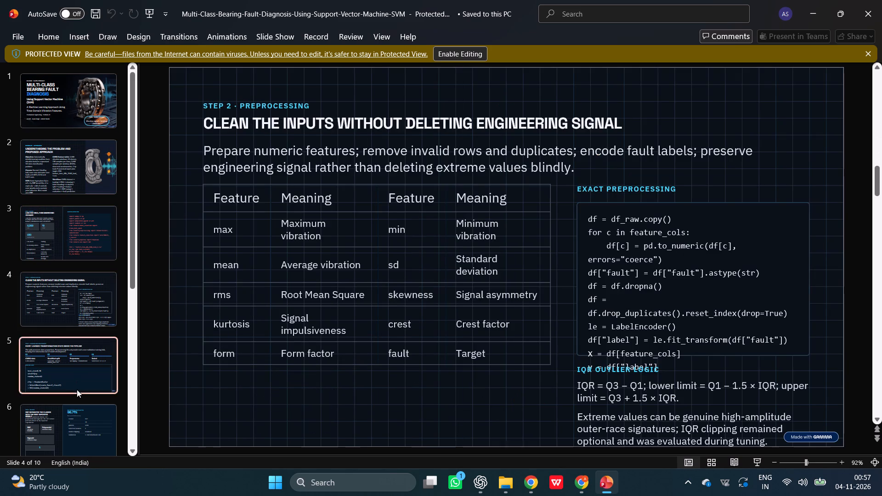
pyautogui.scroll(-6, 87, 450)
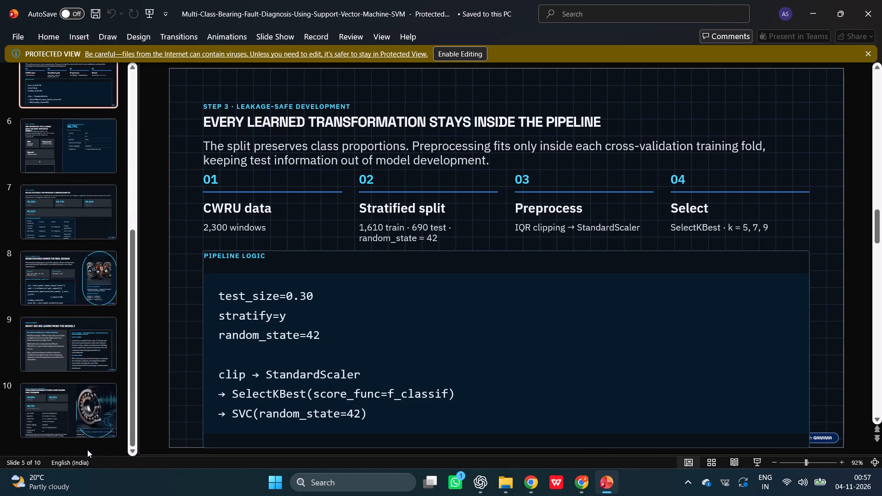
pyautogui.scroll(-3, 87, 450)
# Enable editing of the presentation opened in Protected View.
pyautogui.click(458, 51)
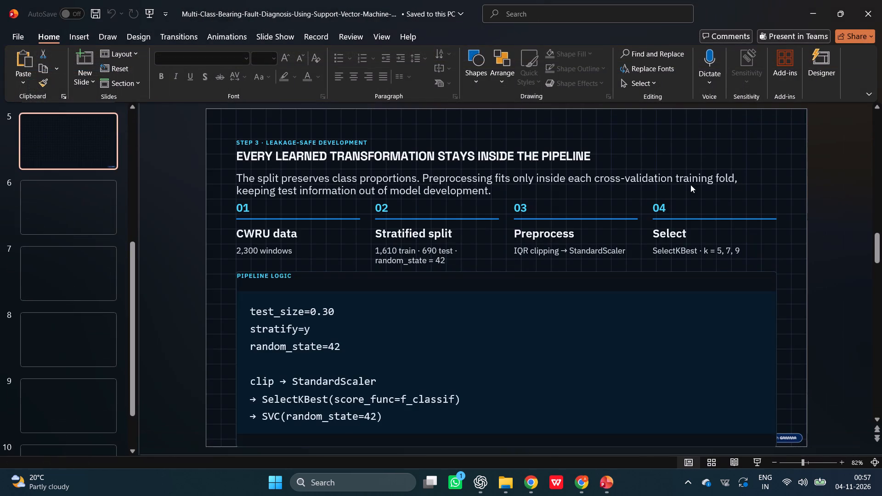
# On slide 5, extend the dark blue Pipeline Logic code block's right side almost to the slide's right edge.
pyautogui.click(756, 371)
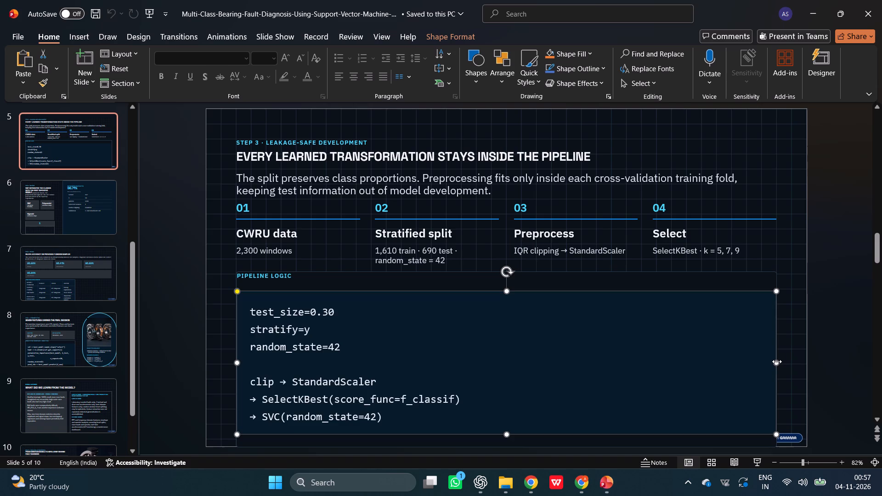
pyautogui.moveTo(777, 361); pyautogui.dragTo(801, 363)
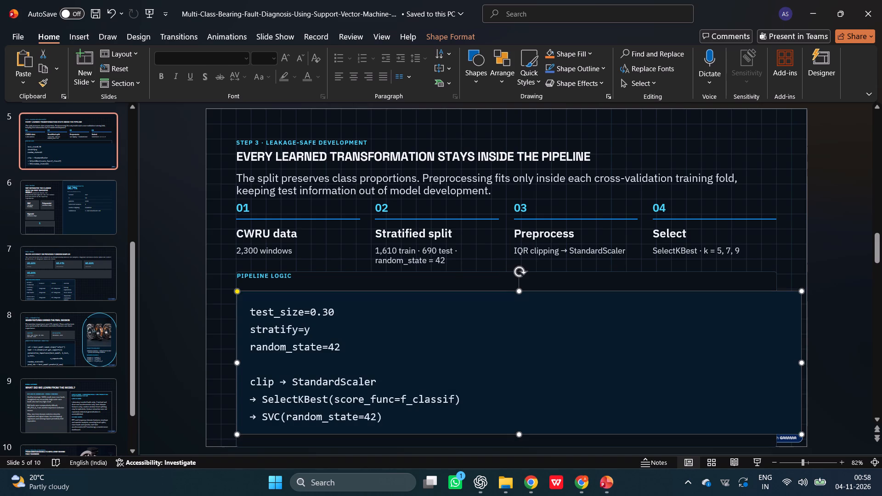
# Widen the outer frame around the Pipeline Logic section on slide 5 to reach both side edges of the slide.
pyautogui.click(769, 283)
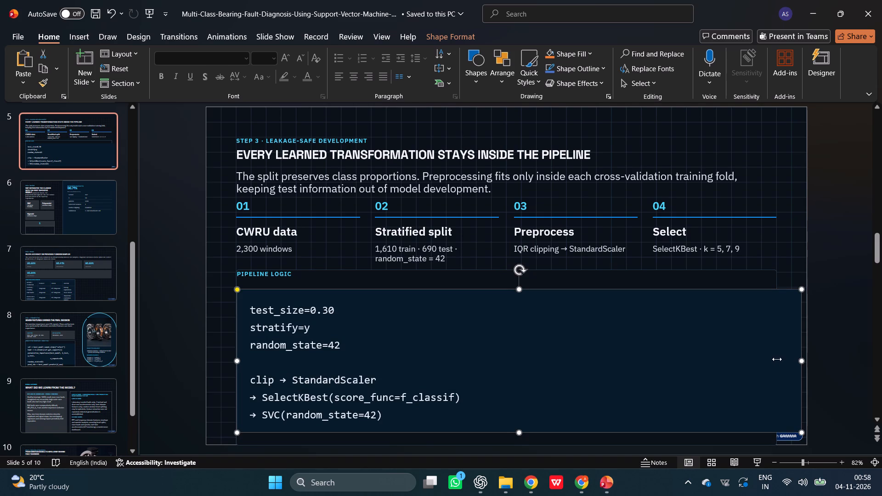
pyautogui.moveTo(777, 359); pyautogui.dragTo(802, 360)
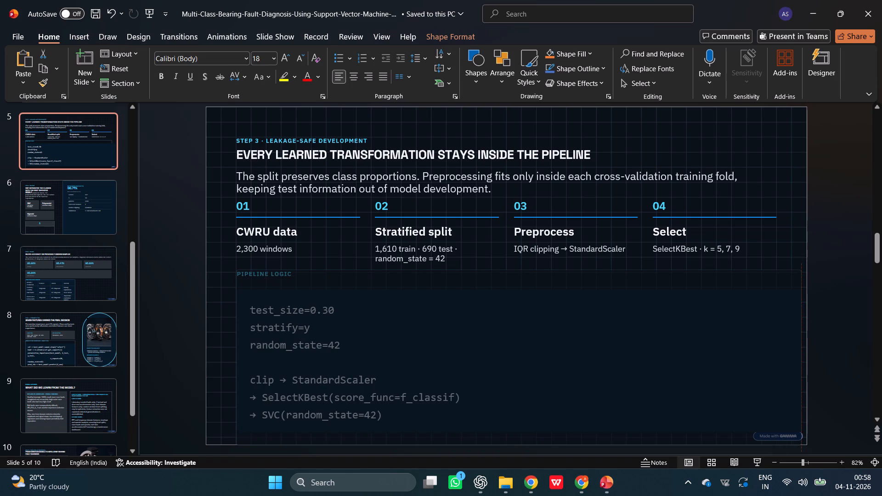
pyautogui.moveTo(802, 360); pyautogui.dragTo(807, 359)
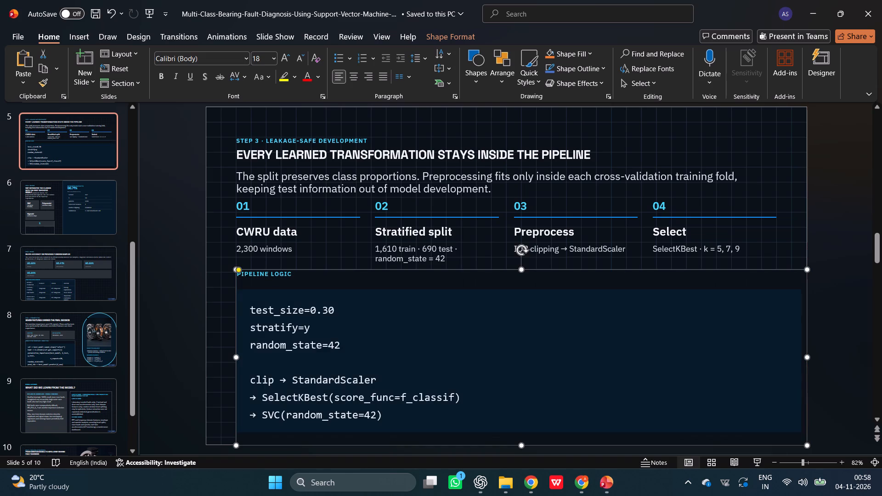
pyautogui.moveTo(234, 357); pyautogui.dragTo(206, 356)
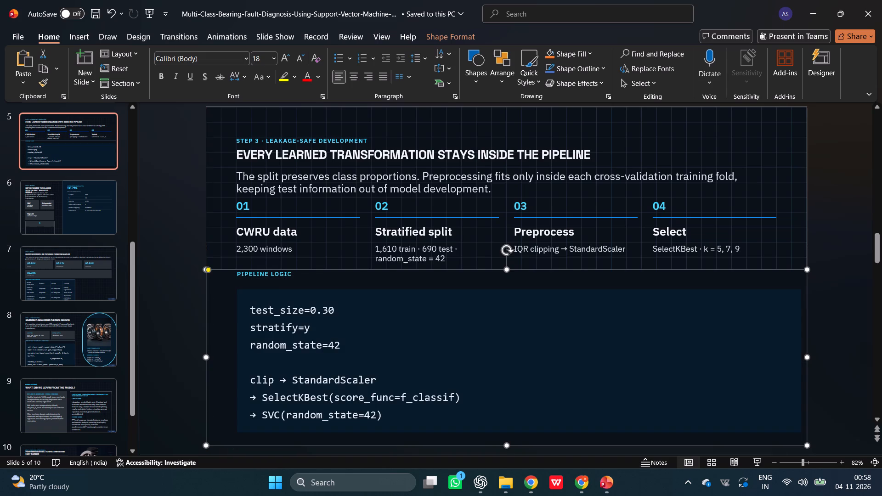
# Extend the dark blue Pipeline Logic code block's left side to just inside the slide's left edge.
pyautogui.click(265, 361)
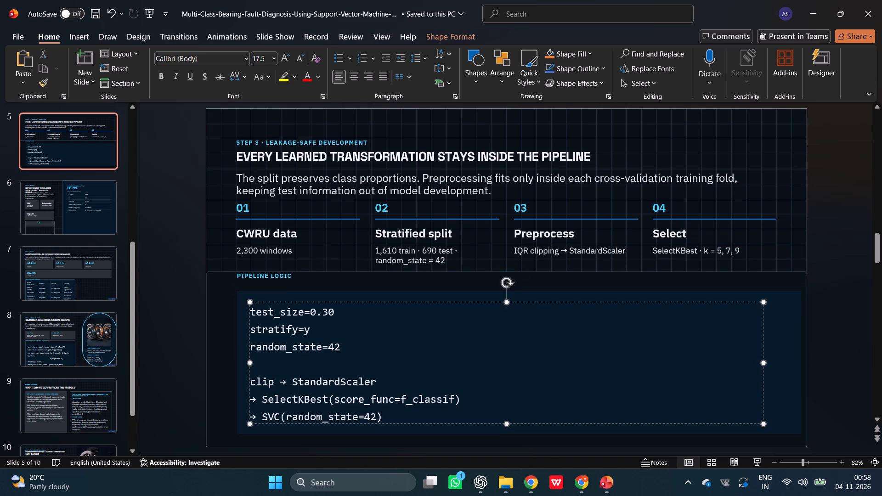
pyautogui.click(243, 358)
pyautogui.moveTo(236, 364); pyautogui.dragTo(216, 366)
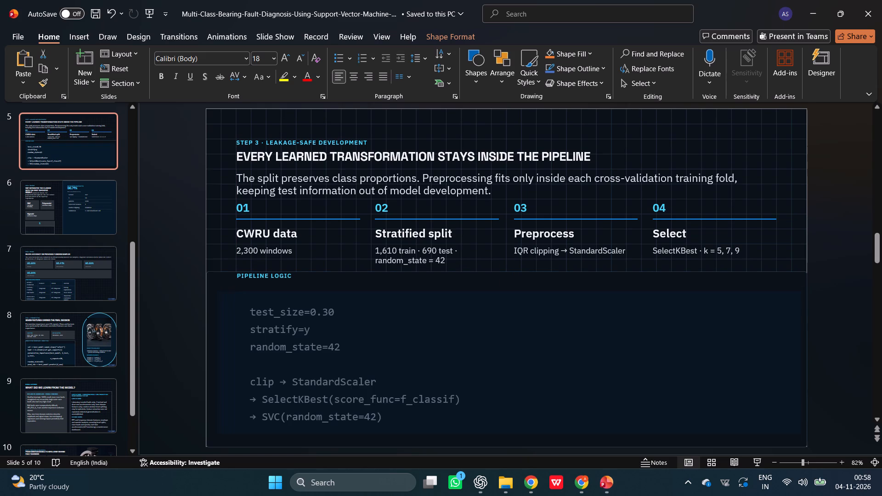
pyautogui.moveTo(216, 366); pyautogui.dragTo(214, 366)
pyautogui.moveTo(214, 366); pyautogui.dragTo(213, 366)
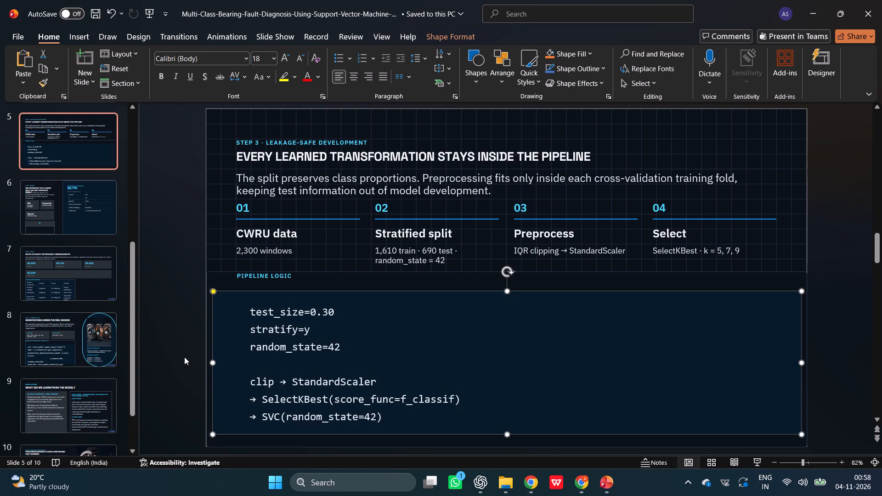
pyautogui.click(184, 357)
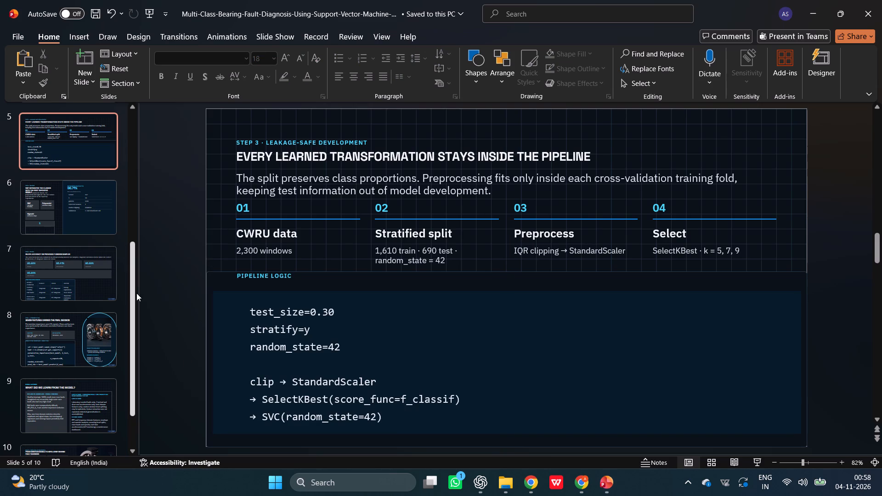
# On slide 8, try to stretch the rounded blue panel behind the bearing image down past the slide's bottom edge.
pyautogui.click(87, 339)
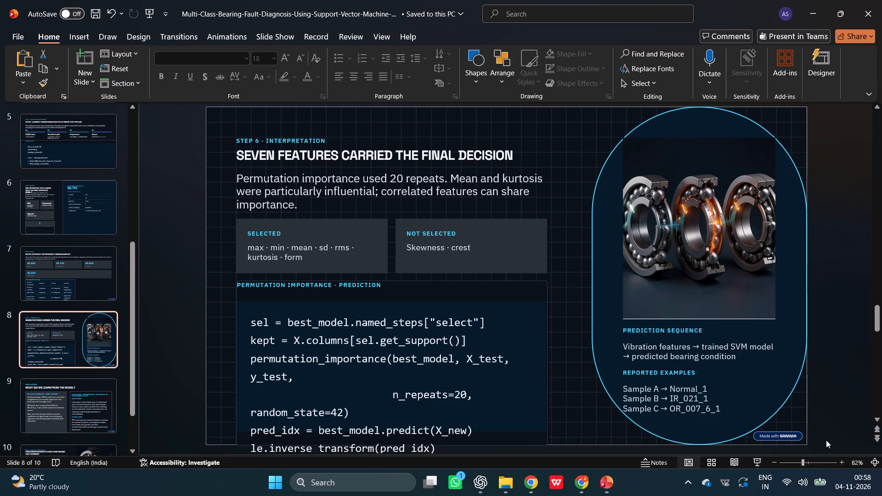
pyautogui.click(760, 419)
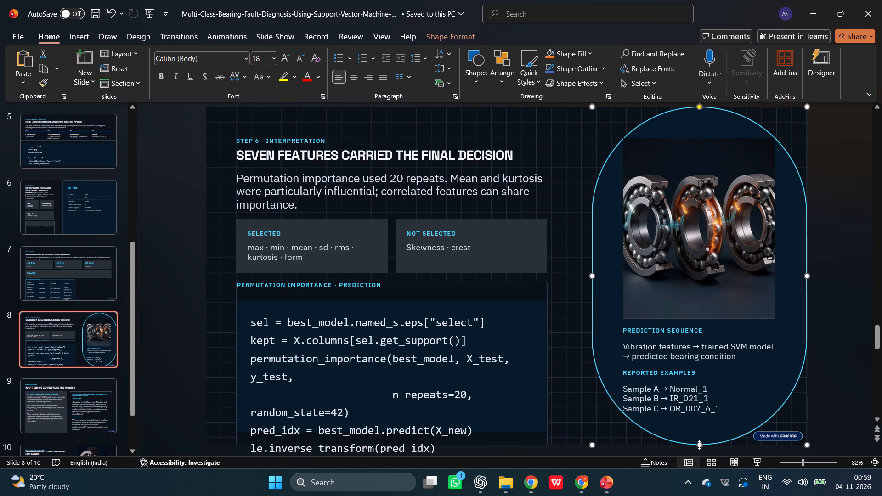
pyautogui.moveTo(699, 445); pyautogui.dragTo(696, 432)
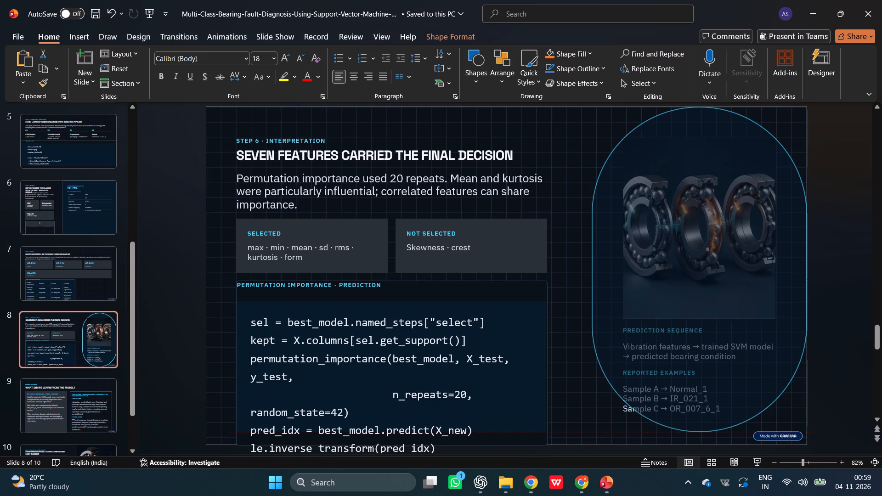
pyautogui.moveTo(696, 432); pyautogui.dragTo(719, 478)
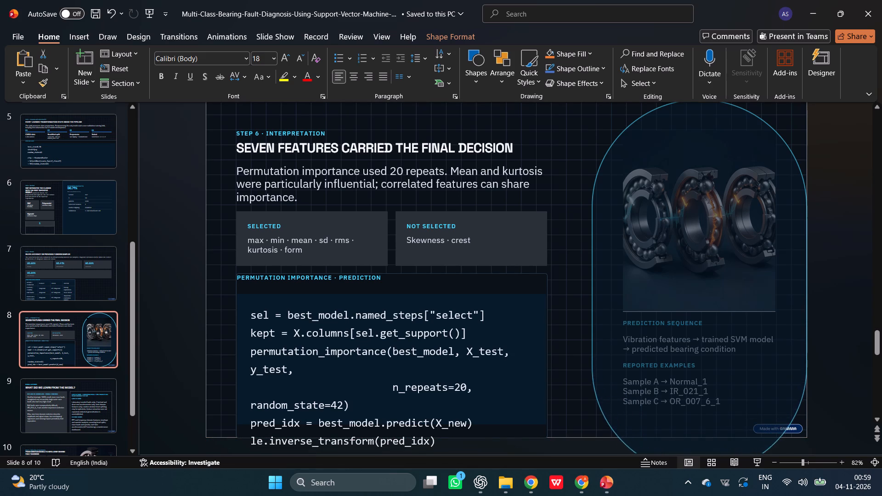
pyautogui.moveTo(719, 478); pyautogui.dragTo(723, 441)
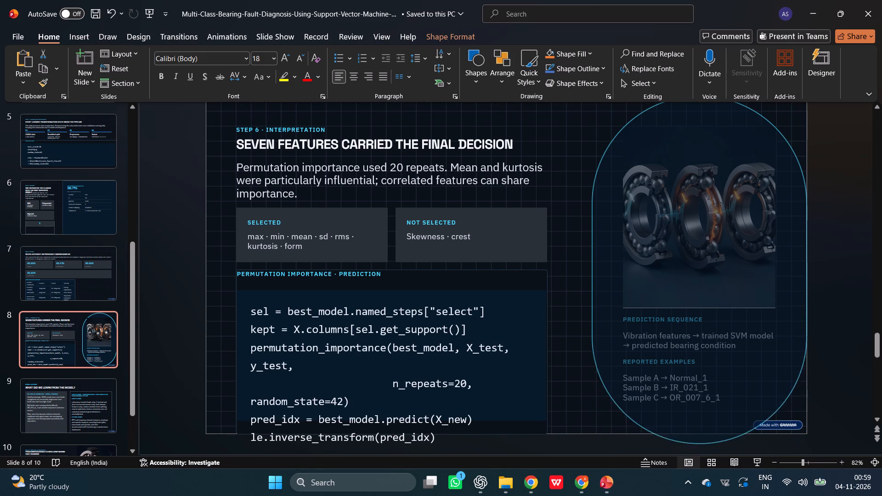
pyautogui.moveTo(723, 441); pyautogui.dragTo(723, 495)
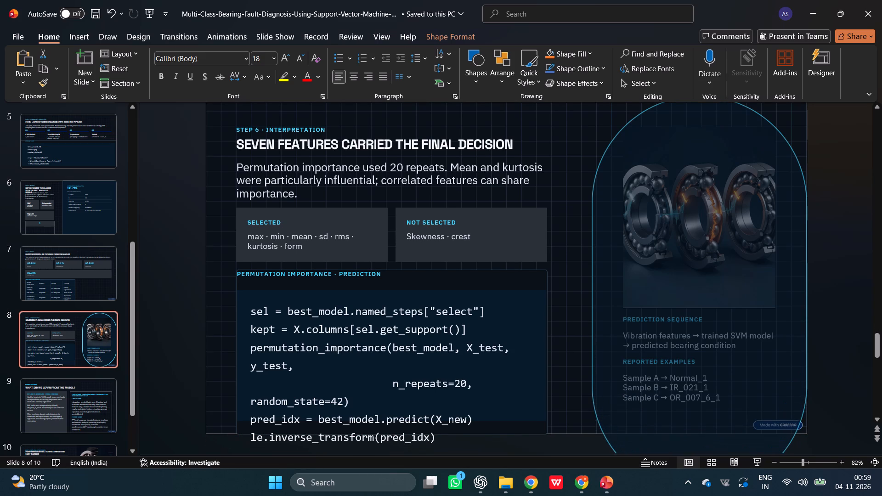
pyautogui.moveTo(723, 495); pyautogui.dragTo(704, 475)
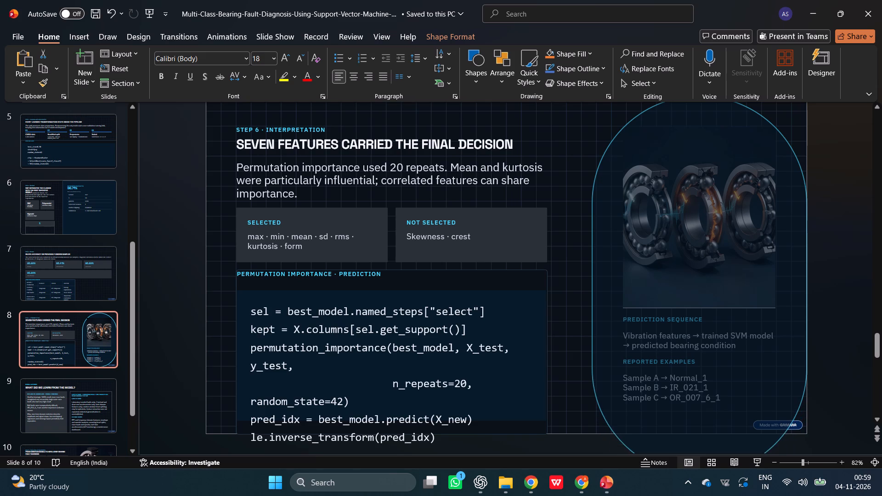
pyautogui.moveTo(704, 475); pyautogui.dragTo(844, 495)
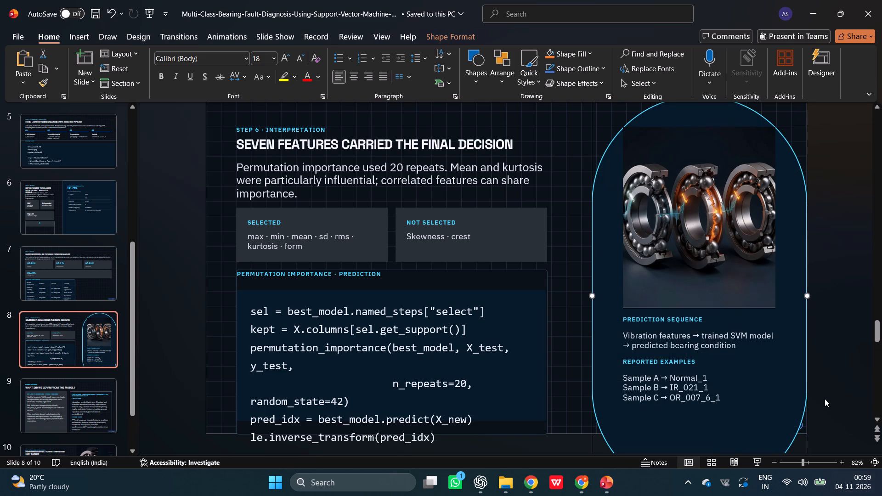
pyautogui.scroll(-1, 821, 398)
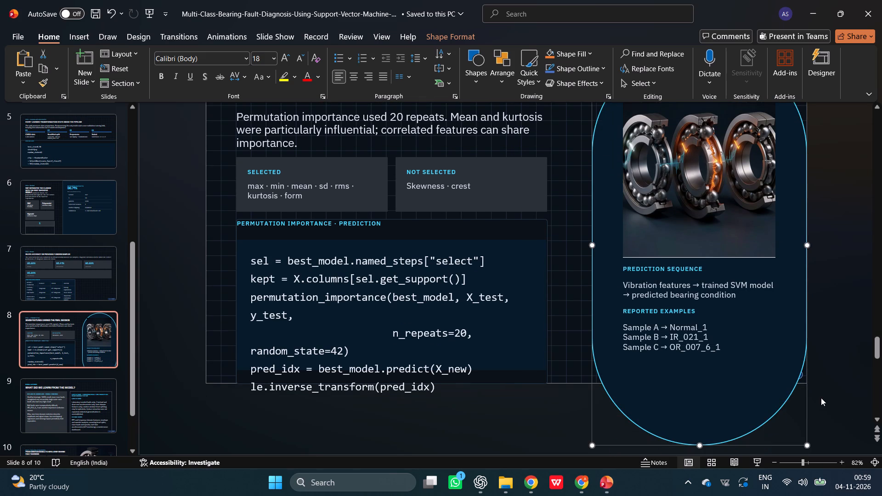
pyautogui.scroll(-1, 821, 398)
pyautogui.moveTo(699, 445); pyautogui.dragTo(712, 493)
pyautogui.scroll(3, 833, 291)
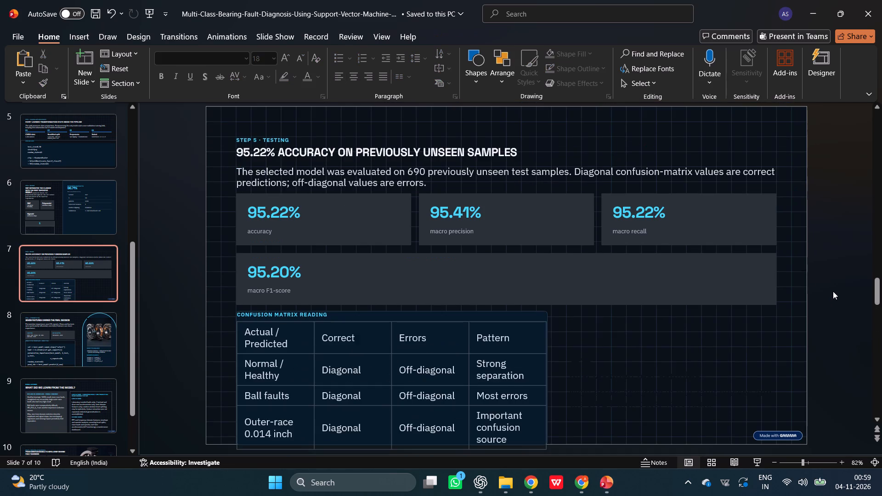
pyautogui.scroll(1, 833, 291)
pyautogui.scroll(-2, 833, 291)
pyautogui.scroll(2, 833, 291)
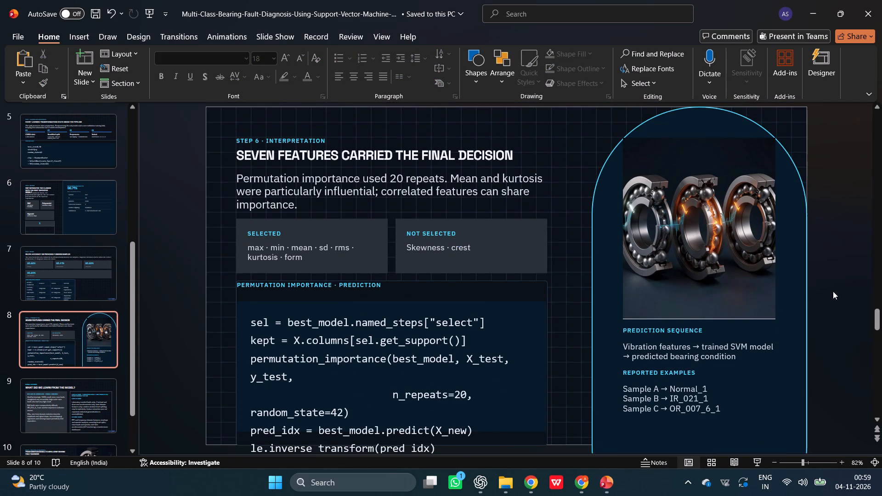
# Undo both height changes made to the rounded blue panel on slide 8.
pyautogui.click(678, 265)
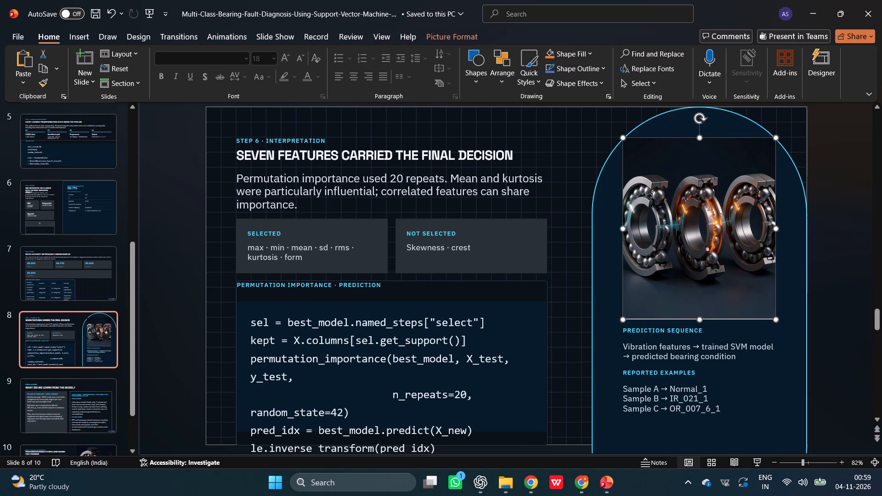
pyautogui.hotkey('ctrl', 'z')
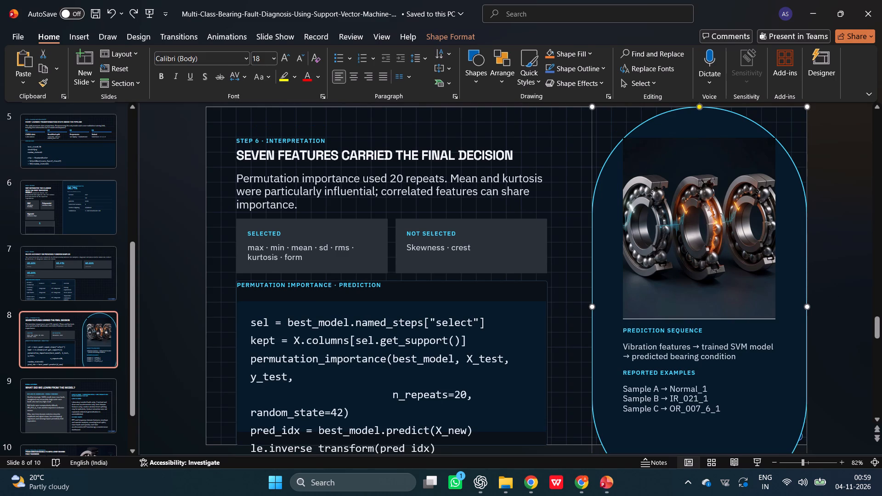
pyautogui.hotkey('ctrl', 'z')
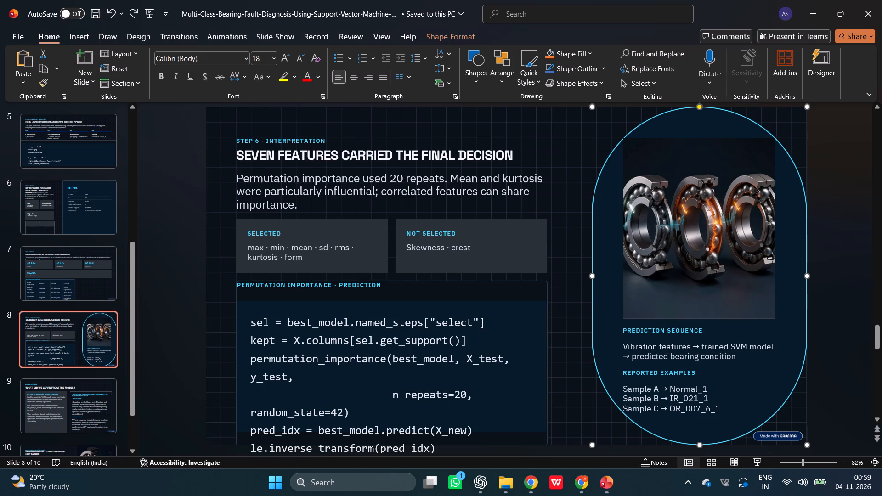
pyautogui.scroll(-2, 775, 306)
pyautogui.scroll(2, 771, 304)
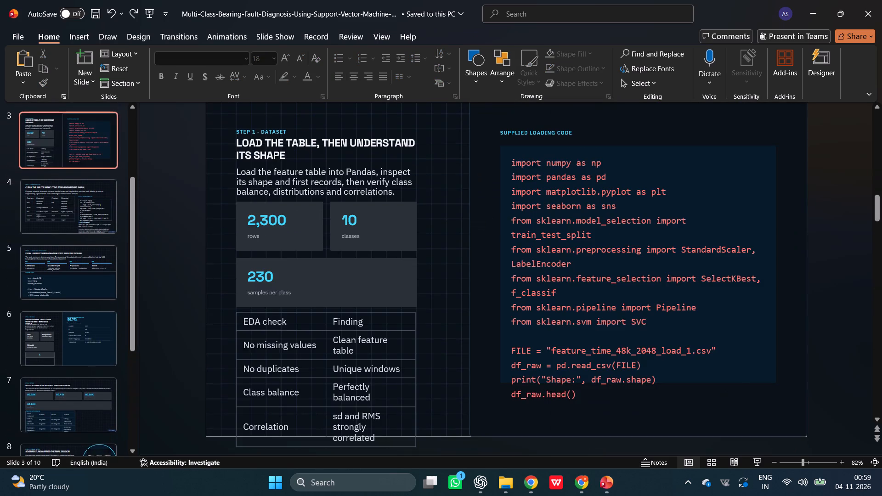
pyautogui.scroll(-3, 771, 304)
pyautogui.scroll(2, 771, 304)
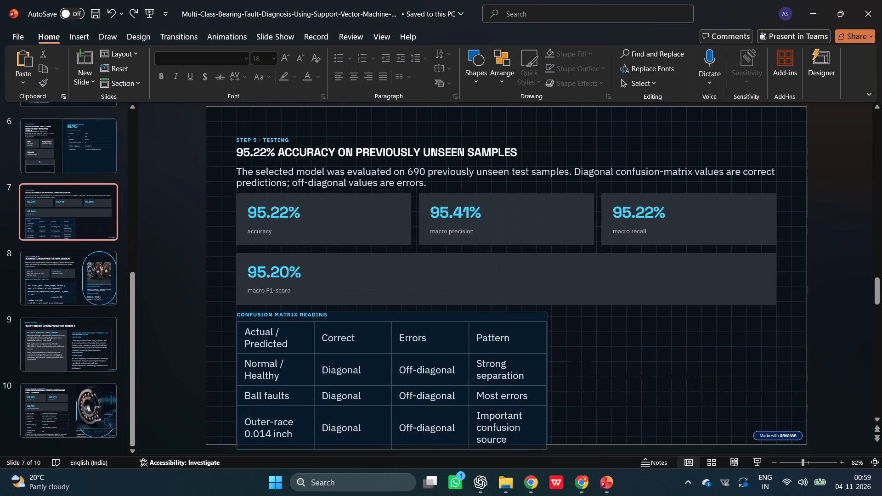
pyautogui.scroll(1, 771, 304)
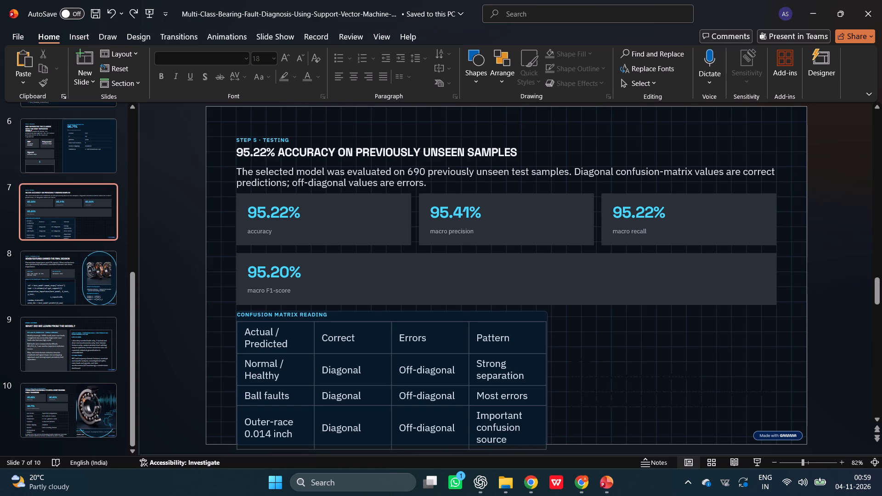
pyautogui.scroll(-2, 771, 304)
# On slide 8, move the bearing image out of the rounded blue panel to the middle of the text area beside it.
pyautogui.click(71, 267)
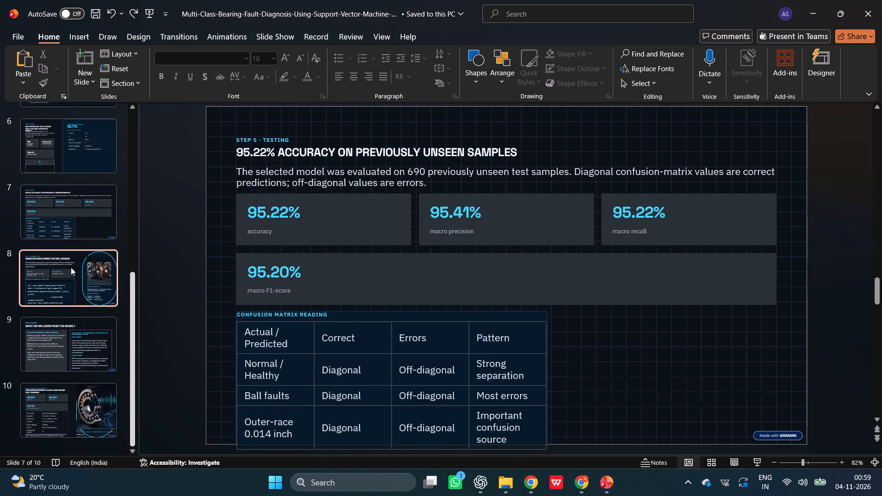
pyautogui.click(706, 280)
pyautogui.moveTo(706, 280); pyautogui.dragTo(428, 323)
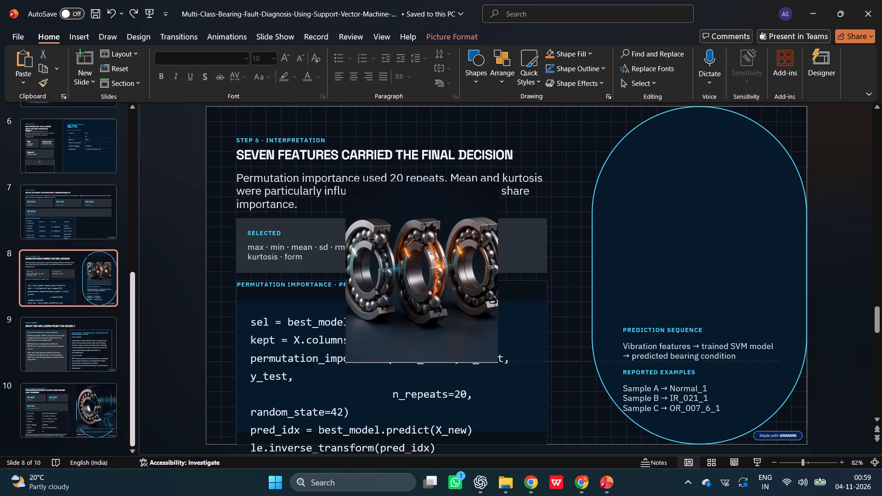
pyautogui.moveTo(428, 323); pyautogui.dragTo(424, 323)
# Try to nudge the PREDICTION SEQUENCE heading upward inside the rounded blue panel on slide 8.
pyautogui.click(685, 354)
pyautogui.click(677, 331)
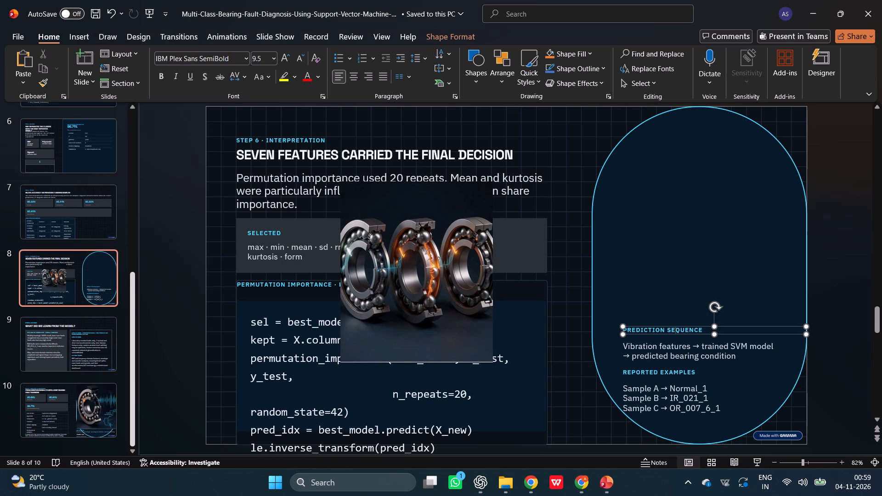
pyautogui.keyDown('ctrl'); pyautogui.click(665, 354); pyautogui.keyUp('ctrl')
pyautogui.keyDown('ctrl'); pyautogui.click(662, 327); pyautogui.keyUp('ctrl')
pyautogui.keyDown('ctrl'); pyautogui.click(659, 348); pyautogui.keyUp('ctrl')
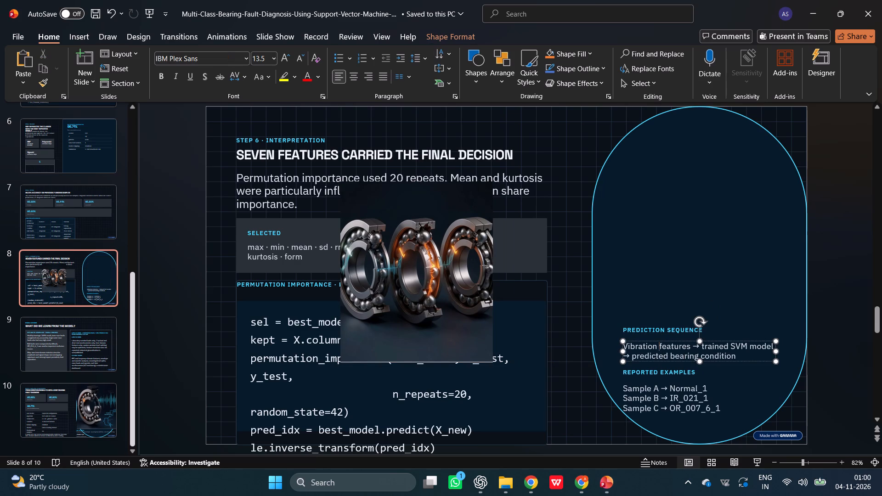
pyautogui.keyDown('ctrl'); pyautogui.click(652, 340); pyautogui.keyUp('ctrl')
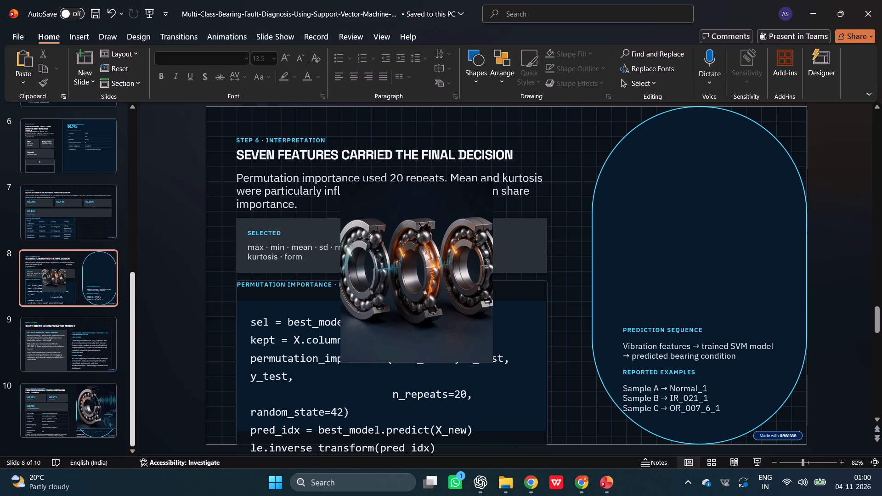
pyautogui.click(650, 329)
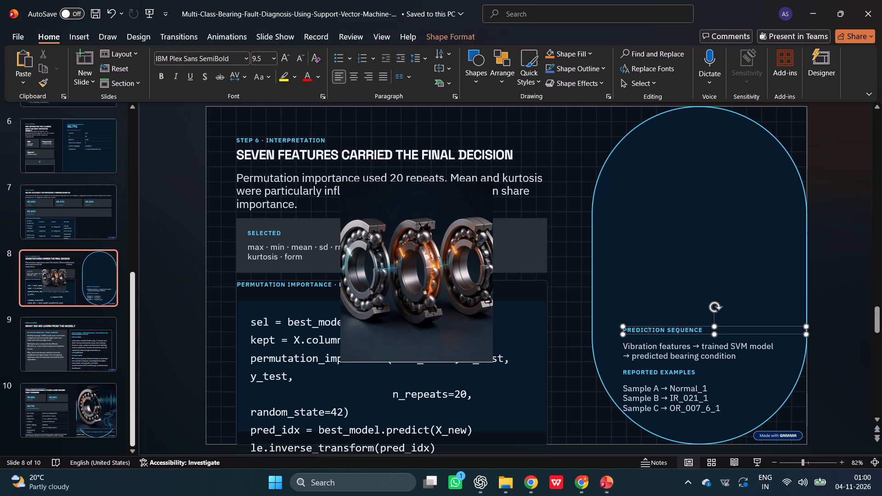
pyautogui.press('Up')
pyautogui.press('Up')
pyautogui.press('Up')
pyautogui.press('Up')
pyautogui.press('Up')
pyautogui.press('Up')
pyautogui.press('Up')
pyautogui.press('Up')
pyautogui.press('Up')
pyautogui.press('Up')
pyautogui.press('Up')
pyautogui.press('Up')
# Move the PREDICTION SEQUENCE heading straight up into the emptied upper part of the rounded panel, roughly level with the slide title.
pyautogui.click(750, 327)
pyautogui.press('Up')
pyautogui.press('Up')
pyautogui.press('Up')
pyautogui.press('Up')
pyautogui.press('Up')
pyautogui.press('Up')
pyautogui.press('Up')
pyautogui.press('Up')
pyautogui.press('Up')
pyautogui.press('Up')
pyautogui.press('Up')
pyautogui.press('Up')
pyautogui.press('Up')
pyautogui.press('Up')
pyautogui.press('Up')
pyautogui.press('Up')
pyautogui.press('Up')
pyautogui.press('Up')
pyautogui.press('Up')
pyautogui.press('Up')
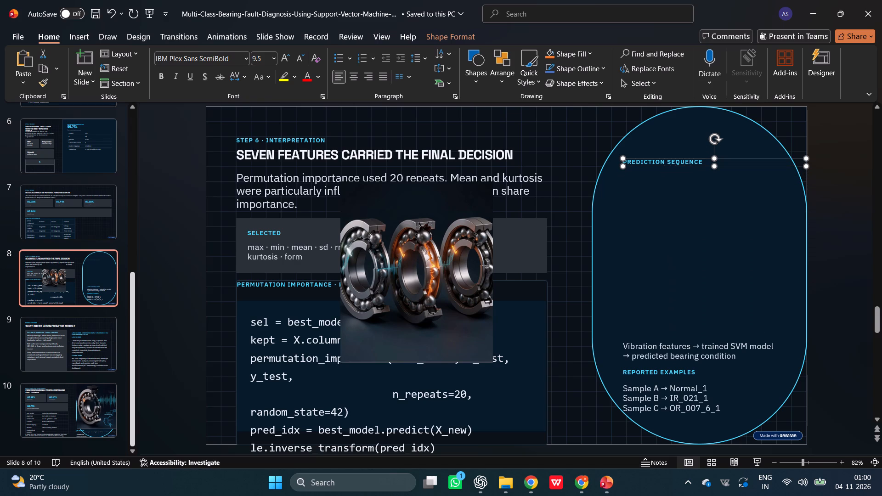
pyautogui.press('Down')
pyautogui.press('Down')
pyautogui.press('Down')
pyautogui.press('Down')
pyautogui.press('Down')
pyautogui.press('Down')
pyautogui.press('Down')
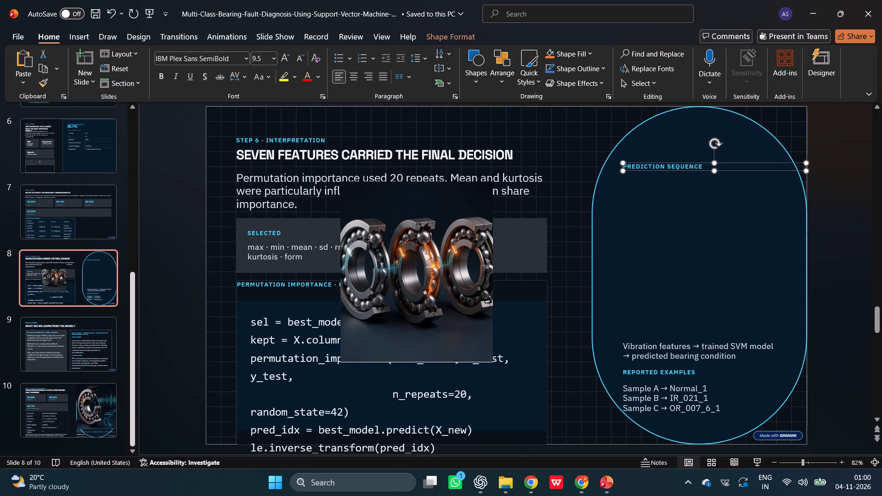
# Move the "Vibration features → trained SVM model → predicted bearing condition" text up to just below the PREDICTION SEQUENCE heading, keeping it left-aligned.
pyautogui.click(683, 349)
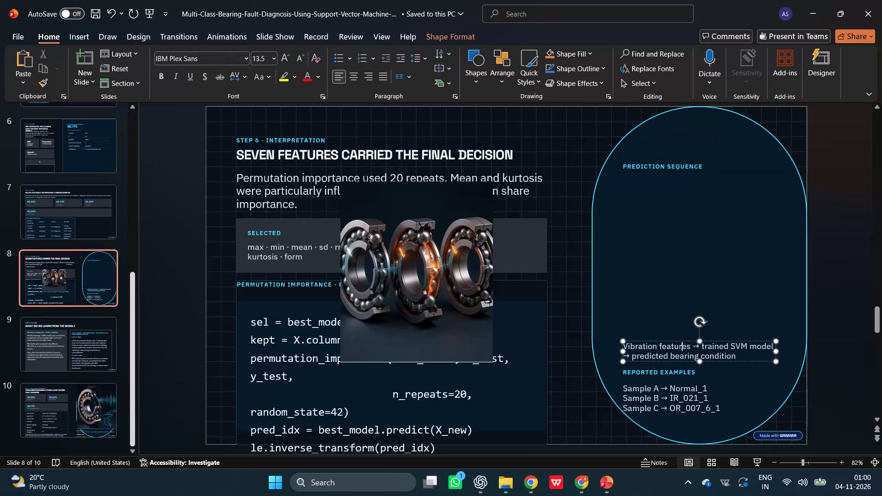
pyautogui.moveTo(691, 341); pyautogui.dragTo(690, 194)
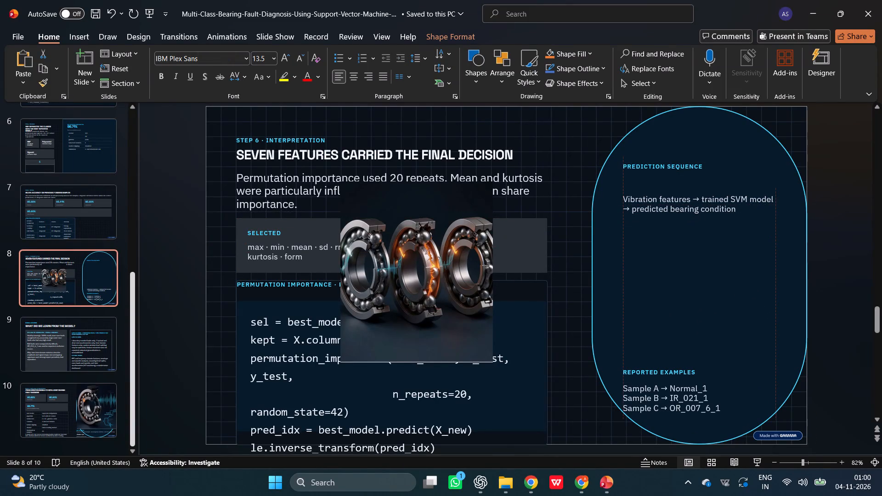
pyautogui.moveTo(690, 194); pyautogui.dragTo(690, 194)
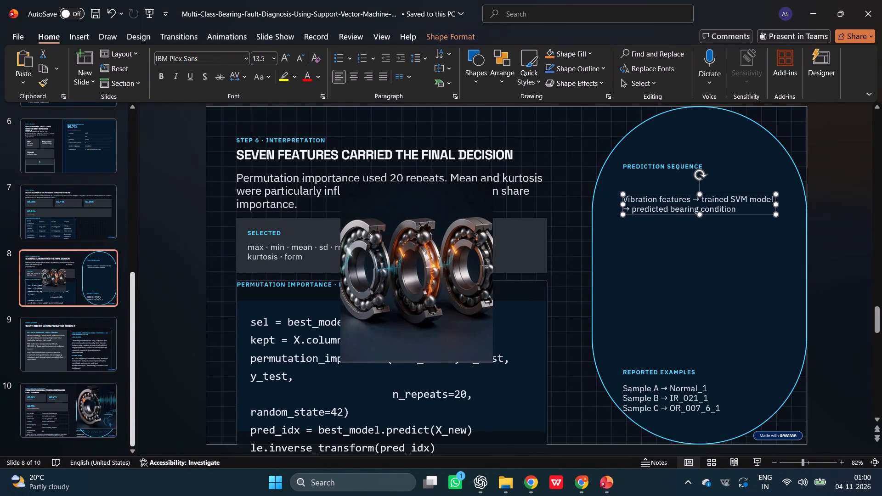
# Move the REPORTED EXAMPLES heading straight up in the rounded panel to just below the "predicted bearing condition" text.
pyautogui.click(673, 371)
pyautogui.moveTo(684, 368); pyautogui.dragTo(687, 271)
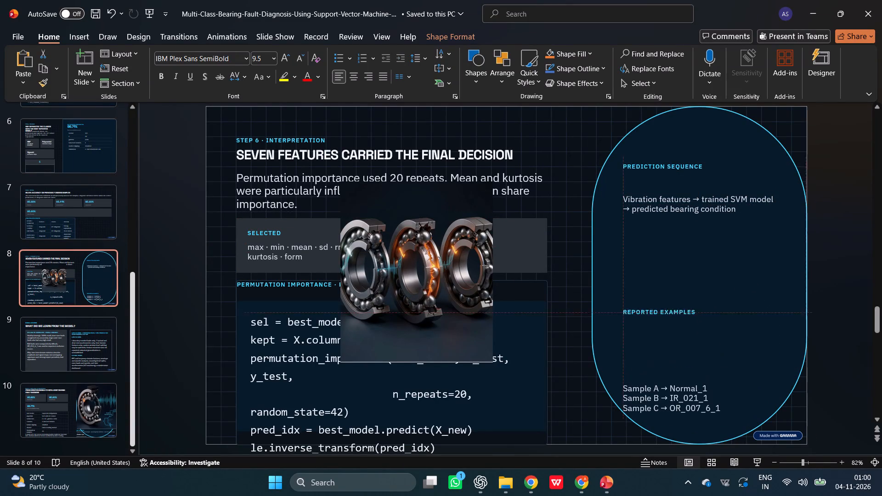
pyautogui.moveTo(687, 271); pyautogui.dragTo(684, 234)
# Move the Sample A, B and C lines straight up to just below the REPORTED EXAMPLES heading.
pyautogui.click(681, 394)
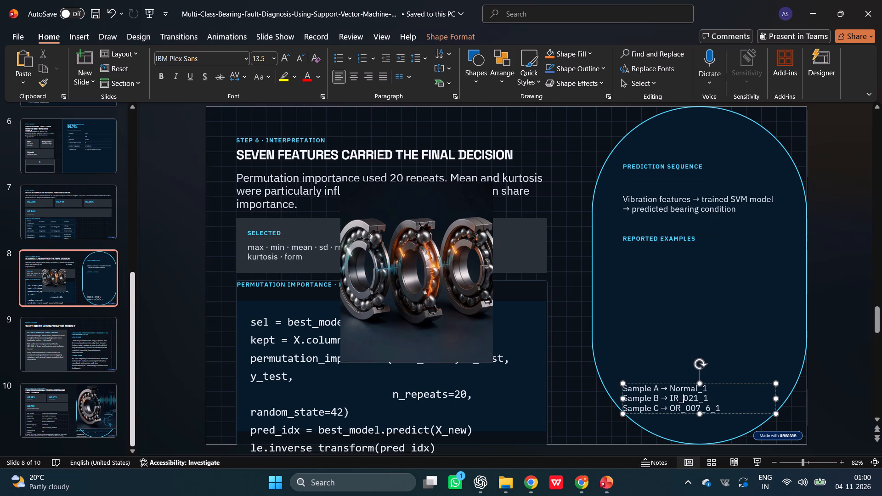
pyautogui.moveTo(685, 384); pyautogui.dragTo(683, 255)
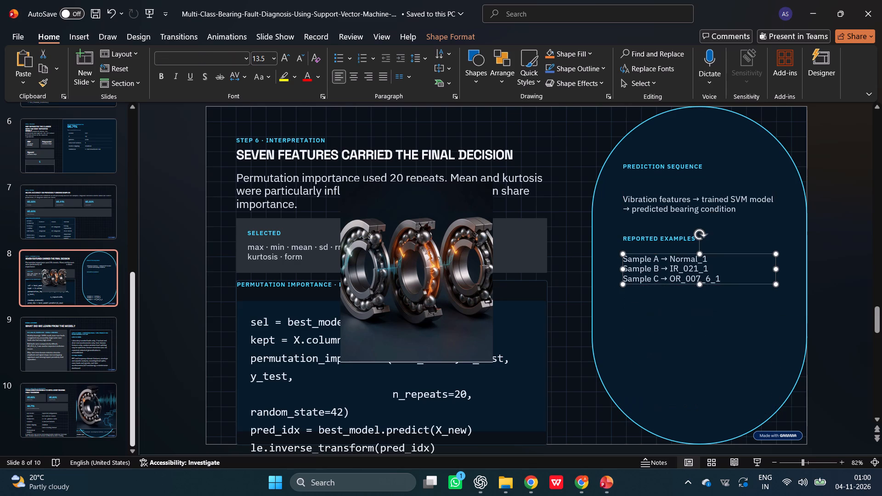
# Move the bearing image beneath the sample lines over the rounded panel's lower part, reducing its height to end at the slide's bottom edge.
pyautogui.moveTo(469, 302); pyautogui.dragTo(771, 409)
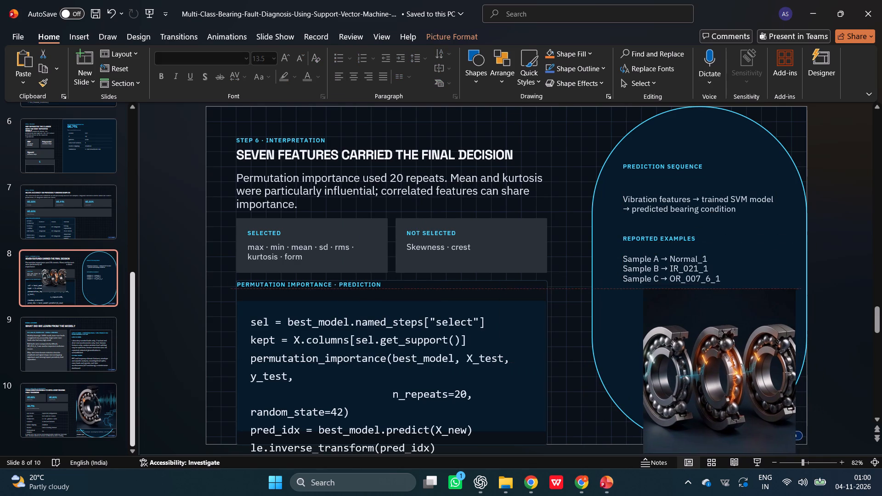
pyautogui.moveTo(771, 409); pyautogui.dragTo(705, 408)
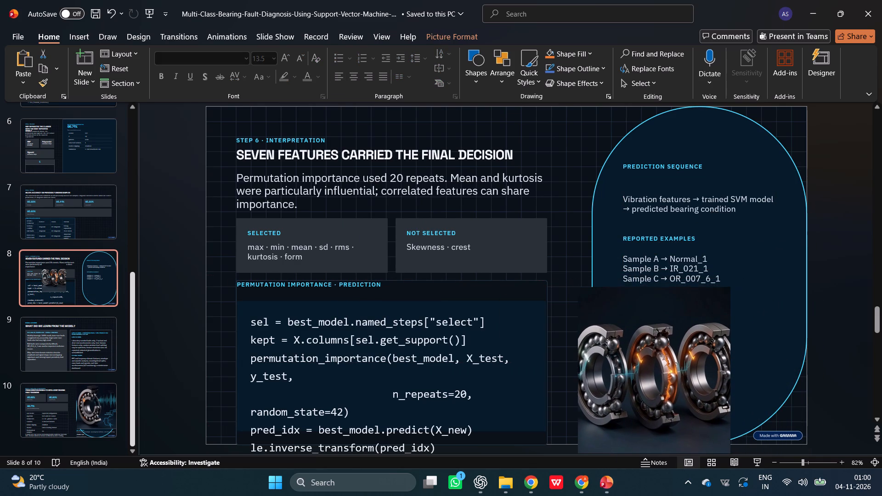
pyautogui.moveTo(705, 408); pyautogui.dragTo(698, 385)
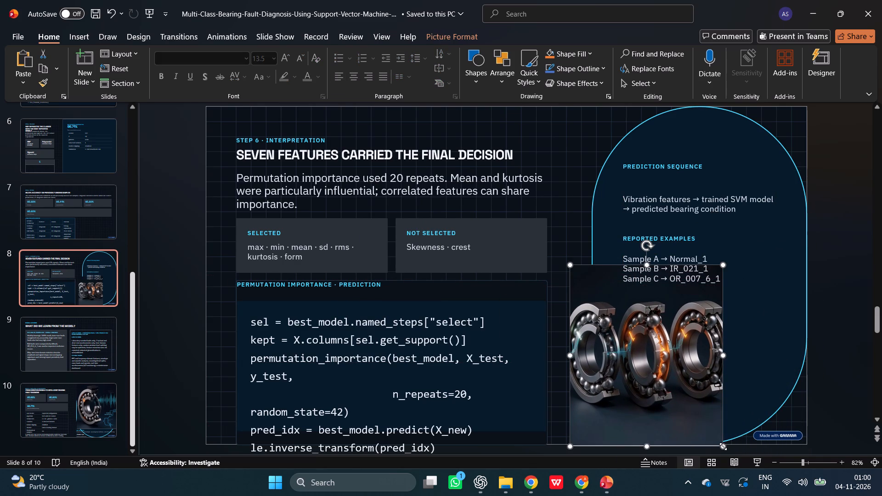
pyautogui.moveTo(647, 446); pyautogui.dragTo(645, 412)
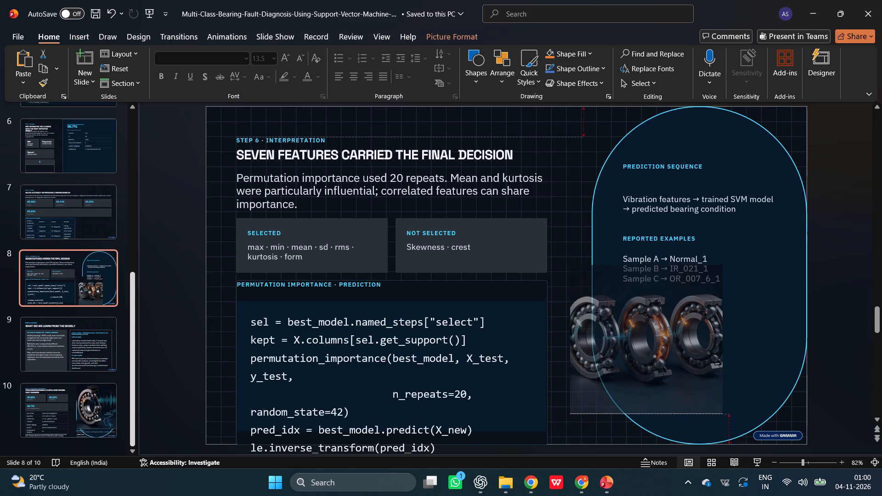
pyautogui.moveTo(645, 412); pyautogui.dragTo(645, 412)
pyautogui.moveTo(651, 378); pyautogui.dragTo(651, 407)
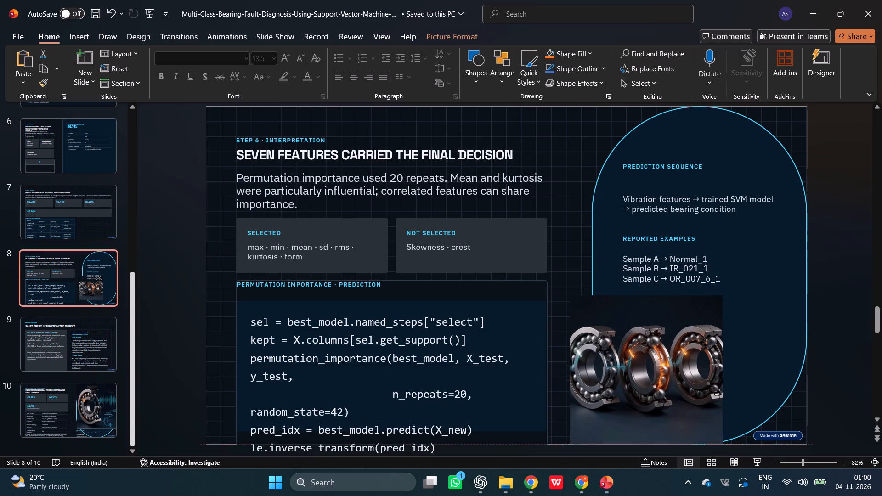
pyautogui.moveTo(651, 407); pyautogui.dragTo(652, 404)
pyautogui.moveTo(688, 395); pyautogui.dragTo(709, 392)
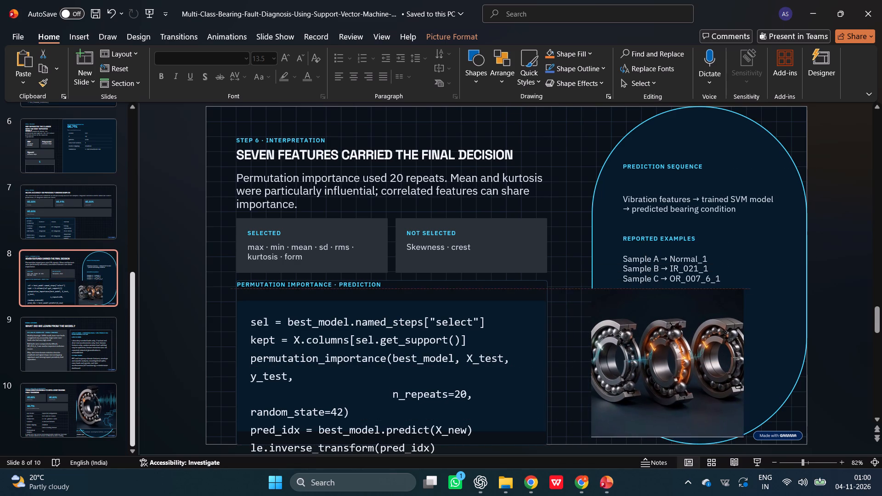
pyautogui.moveTo(709, 392); pyautogui.dragTo(698, 398)
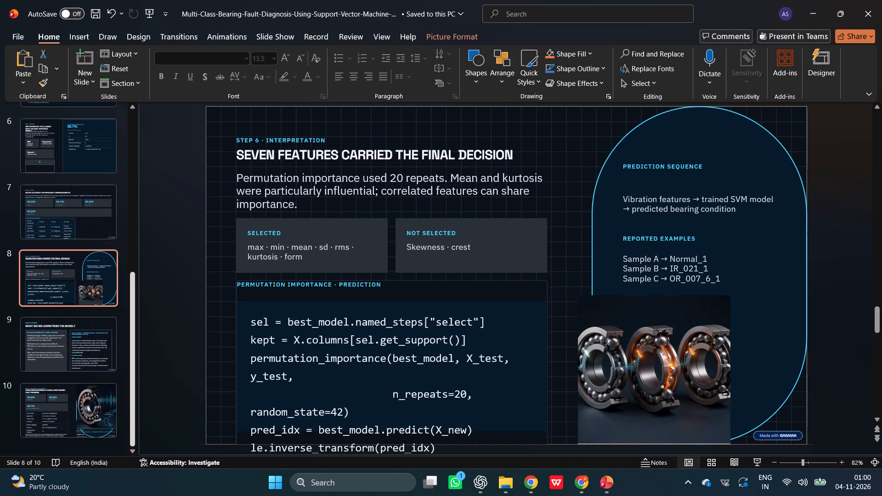
pyautogui.moveTo(698, 398); pyautogui.dragTo(700, 399)
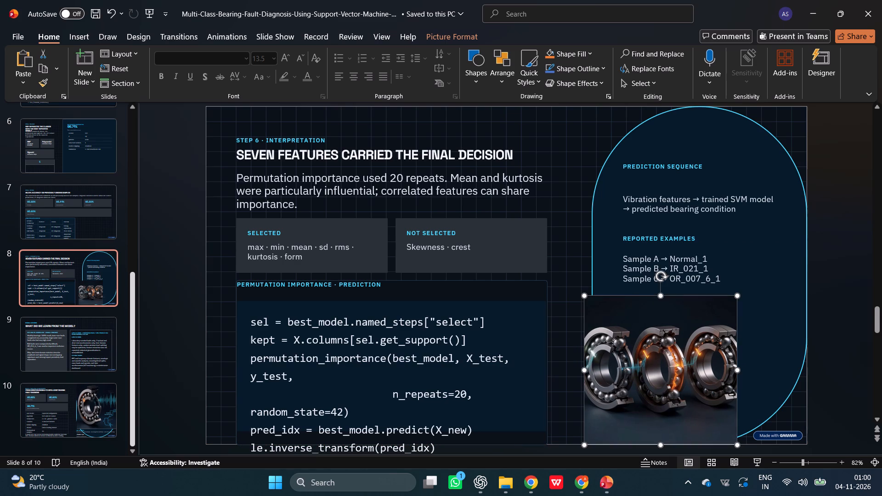
# Shorten the rounded blue panel from its bottom edge into a near circle ending just below the sample lines.
pyautogui.click(757, 398)
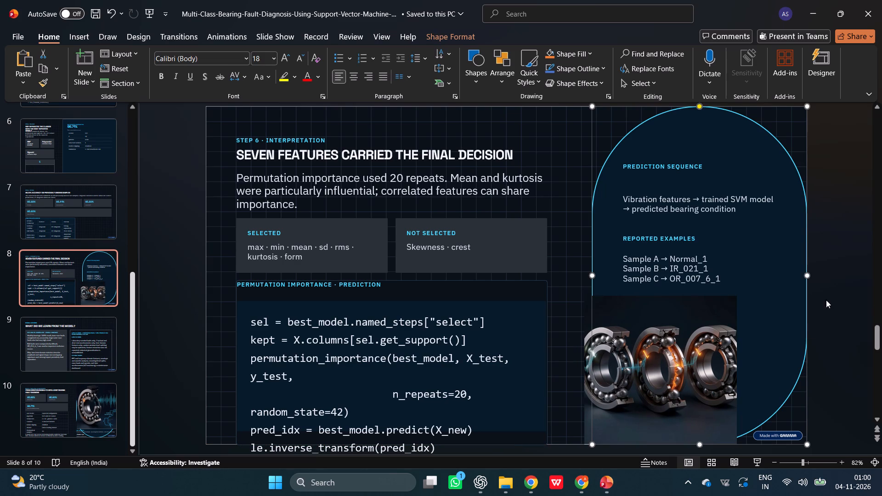
pyautogui.click(852, 395)
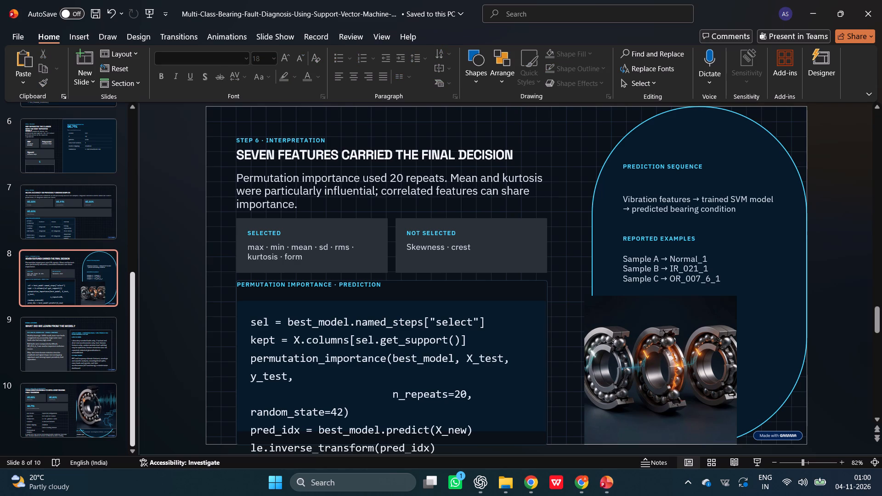
pyautogui.click(593, 259)
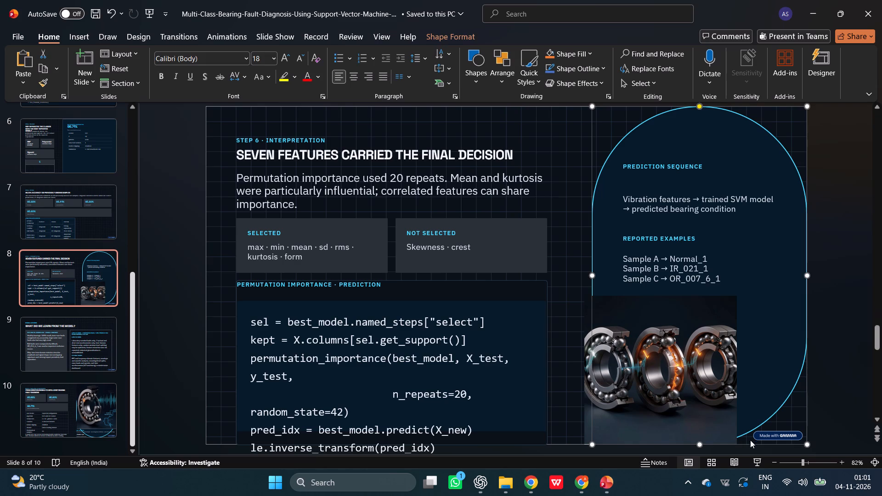
pyautogui.moveTo(700, 445); pyautogui.dragTo(693, 326)
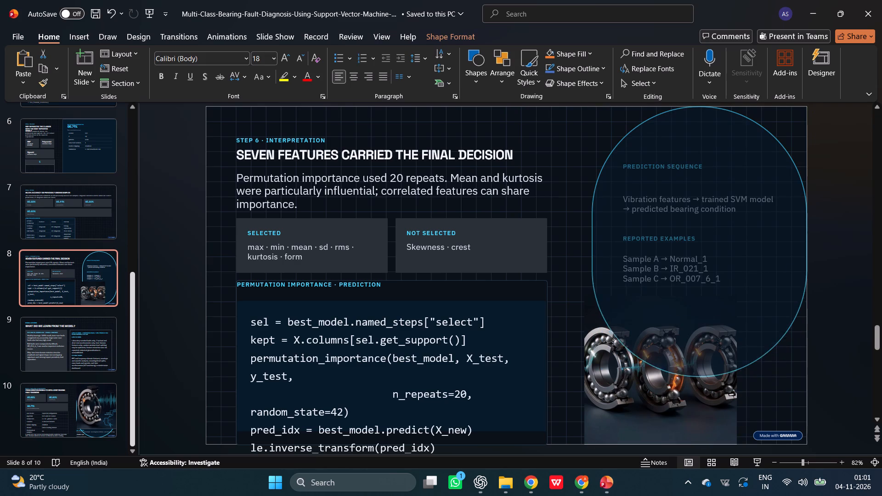
pyautogui.moveTo(693, 326); pyautogui.dragTo(682, 316)
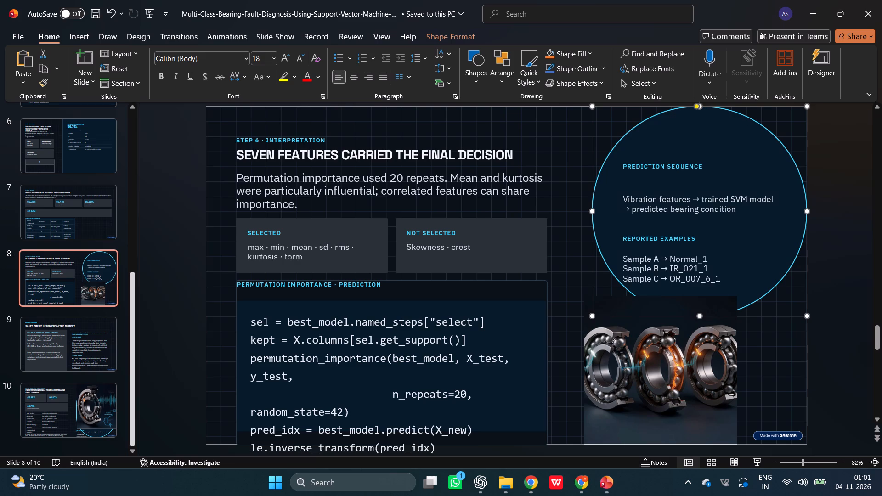
# Resize the bearing image to fit below the circle, lowering its top edge and widening it to the slide's right edge.
pyautogui.click(667, 337)
pyautogui.moveTo(661, 297); pyautogui.dragTo(665, 328)
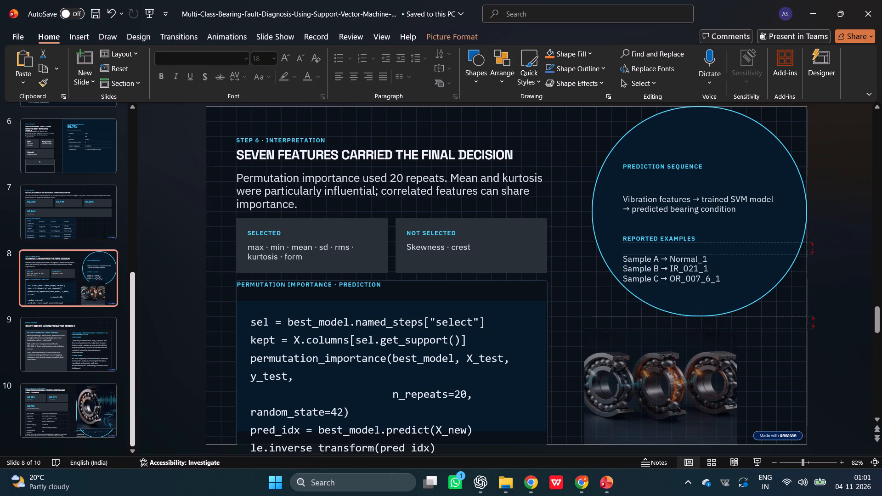
pyautogui.moveTo(665, 328); pyautogui.dragTo(665, 329)
pyautogui.moveTo(738, 388); pyautogui.dragTo(793, 386)
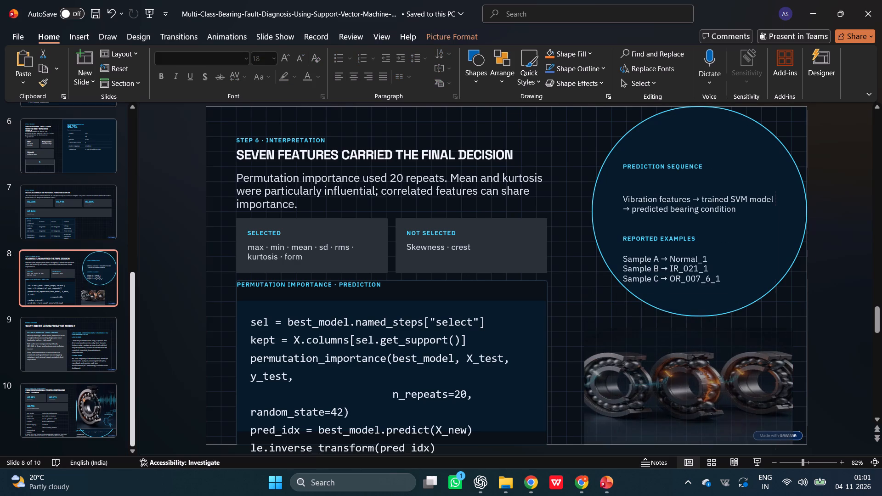
pyautogui.moveTo(793, 386); pyautogui.dragTo(807, 391)
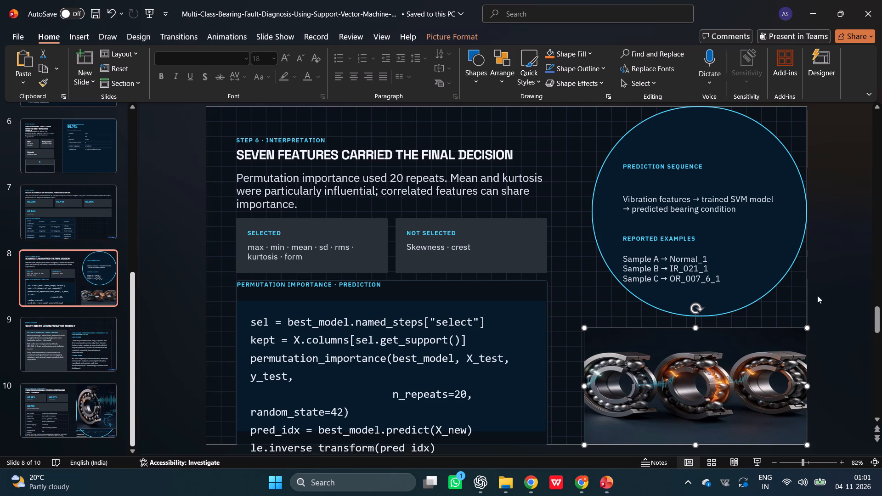
pyautogui.click(696, 327)
pyautogui.click(833, 272)
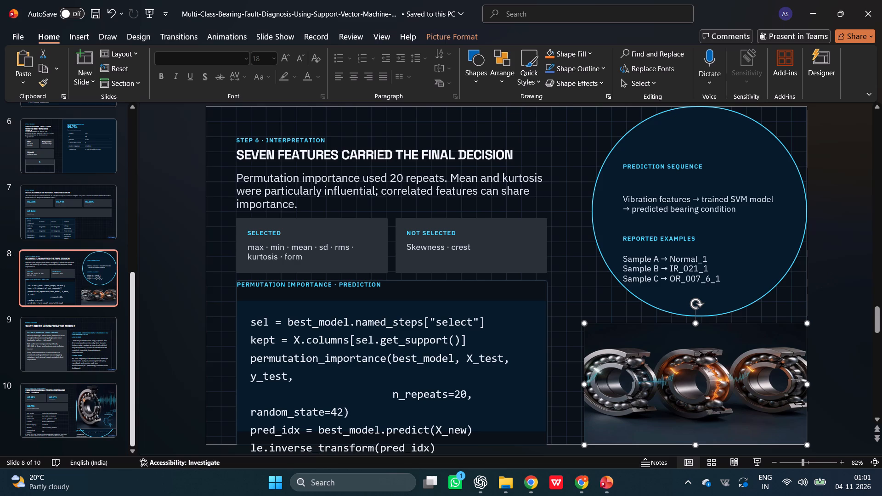
# Shift the PREDICTION SEQUENCE heading right until its text is horizontally centred in the circle.
pyautogui.click(659, 163)
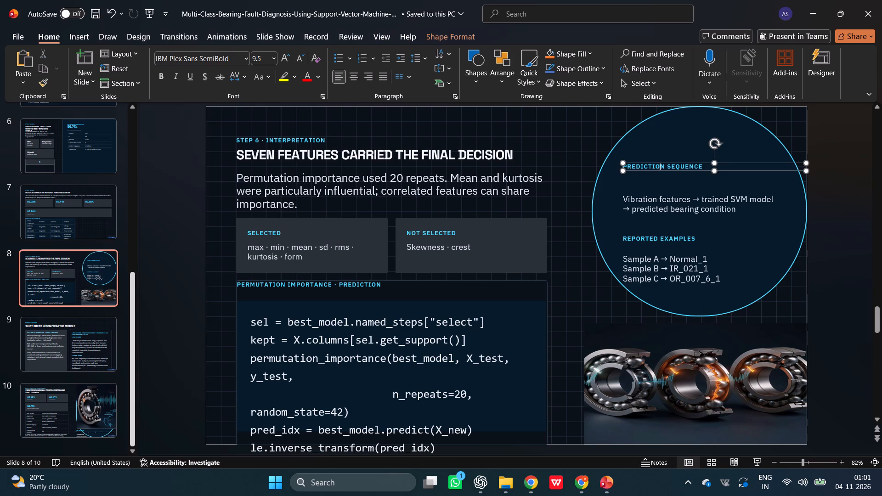
pyautogui.click(690, 160)
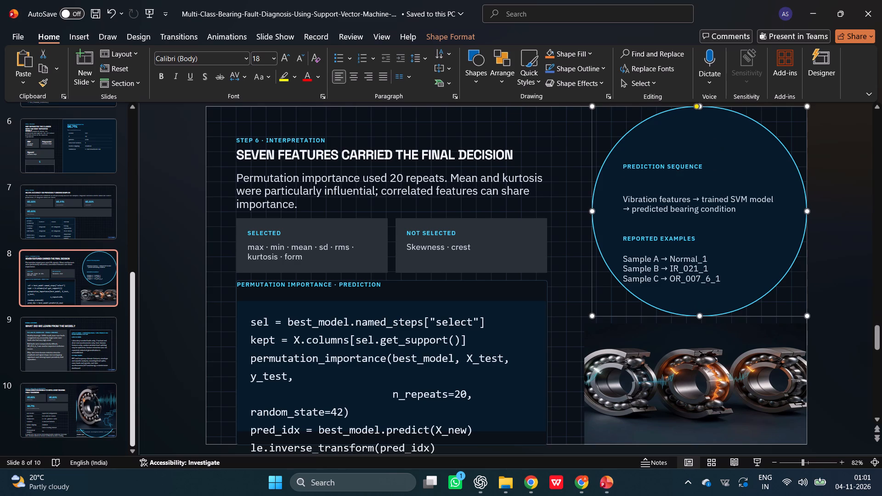
pyautogui.click(678, 165)
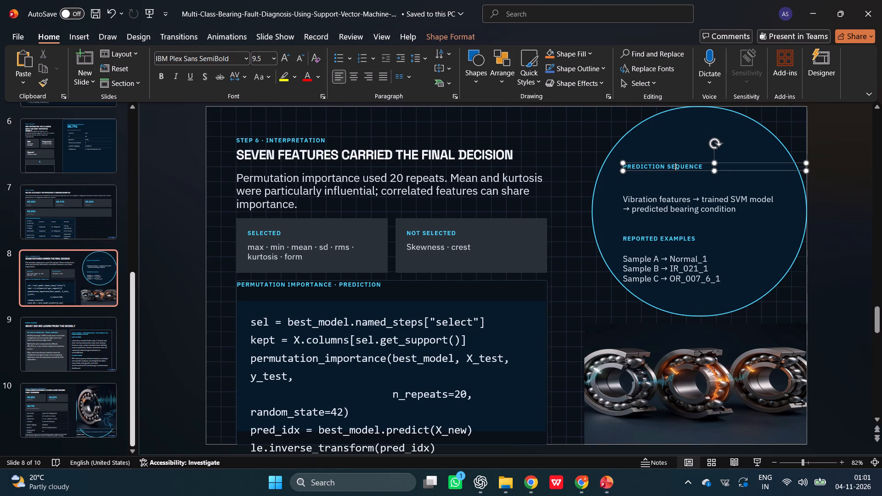
pyautogui.click(690, 164)
pyautogui.press('Right')
pyautogui.press('Right')
pyautogui.press('Right')
pyautogui.press('Right')
pyautogui.press('Right')
pyautogui.press('Right')
pyautogui.press('Right')
pyautogui.press('Right')
pyautogui.press('Right')
pyautogui.press('Right')
pyautogui.press('Right')
pyautogui.press('Right')
pyautogui.press('Right')
pyautogui.press('Right')
pyautogui.press('Right')
pyautogui.press('Right')
pyautogui.press('Right')
pyautogui.press('Right')
pyautogui.press('Right')
pyautogui.press('Right')
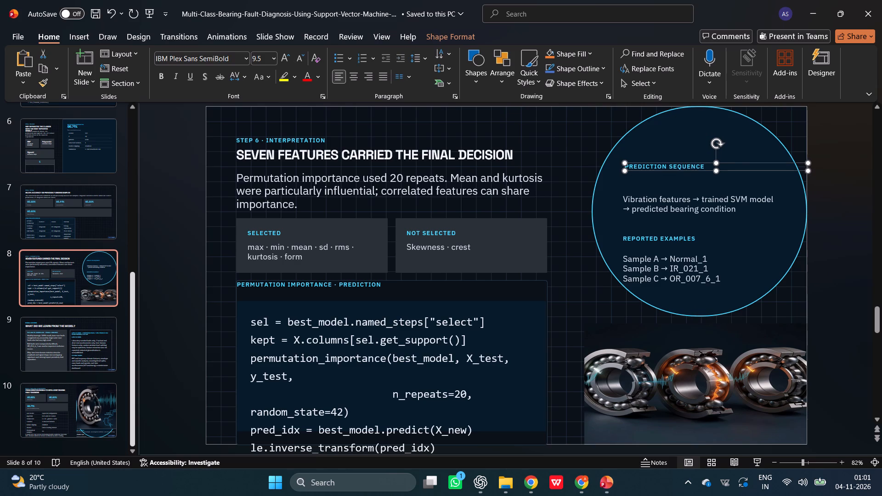
pyautogui.press('Left')
pyautogui.press('Left')
pyautogui.press('Left')
pyautogui.press('Left')
pyautogui.press('Left')
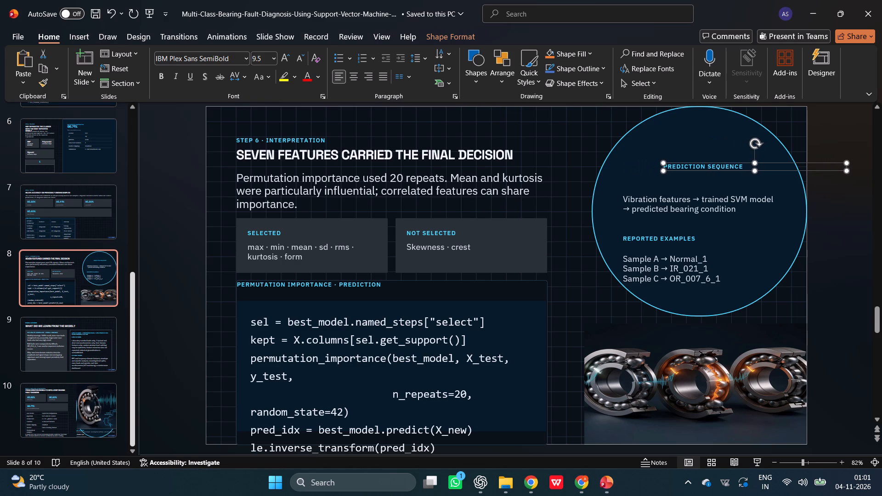
pyautogui.press('Left')
pyautogui.press('Left')
pyautogui.press('Left')
pyautogui.press('Left')
pyautogui.press('Left')
pyautogui.press('Left')
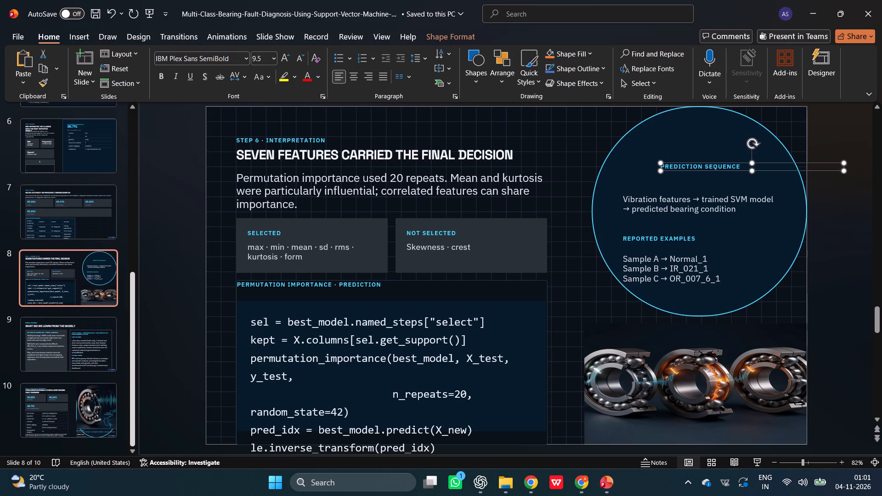
pyautogui.press('Left')
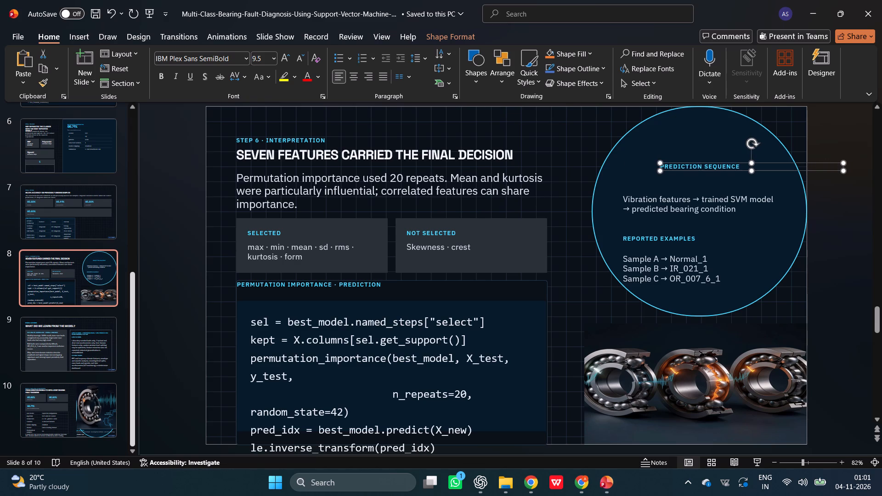
# Raise the PREDICTION SEQUENCE heading toward the top of the circle, keeping it horizontally centred.
pyautogui.press('Up')
pyautogui.press('Up')
pyautogui.press('Up')
pyautogui.press('Up')
pyautogui.press('Up')
pyautogui.press('Up')
pyautogui.press('Up')
pyautogui.press('Up')
pyautogui.press('Up')
pyautogui.press('Up')
pyautogui.press('Up')
pyautogui.press('Up')
pyautogui.press('Up')
pyautogui.press('Up')
pyautogui.press('Up')
pyautogui.press('Up')
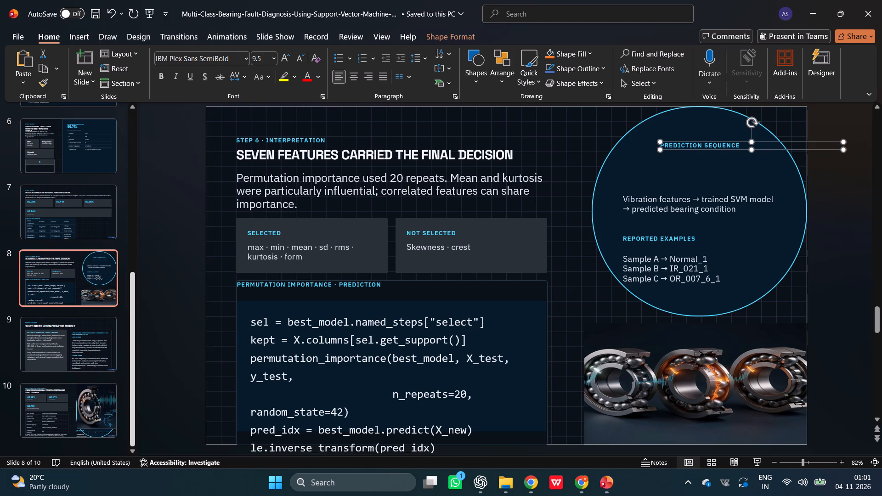
# Move the "Vibration features → trained SVM model → predicted bearing condition" text up and slightly right, just below the PREDICTION SEQUENCE heading.
pyautogui.click(686, 206)
pyautogui.moveTo(689, 193); pyautogui.dragTo(695, 165)
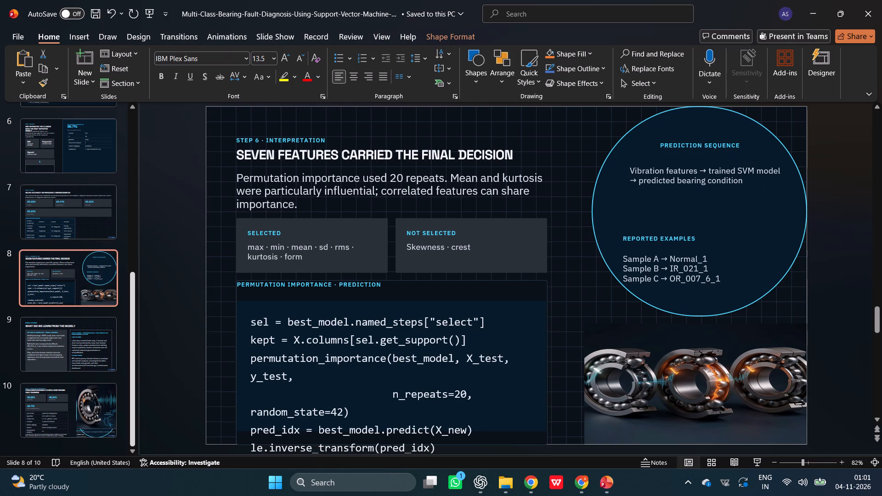
pyautogui.moveTo(695, 165); pyautogui.dragTo(697, 159)
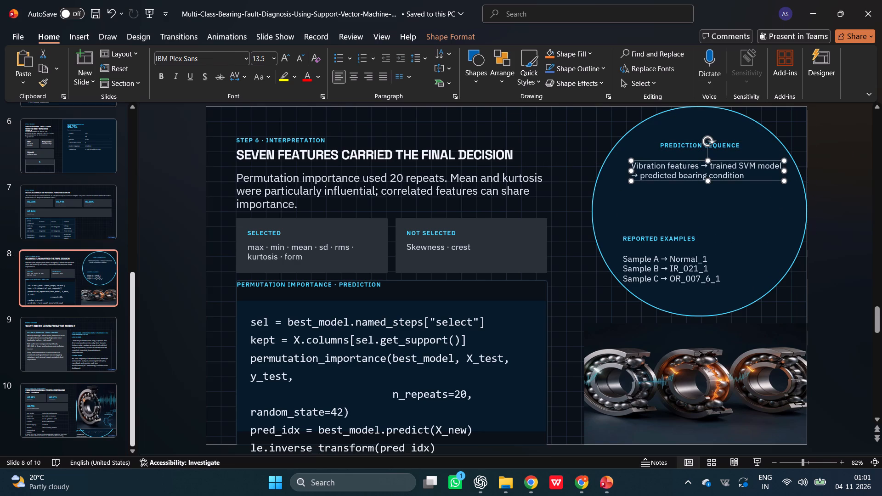
# Move the REPORTED EXAMPLES heading up and right so it is centred in the circle below the vibration features text.
pyautogui.click(665, 238)
pyautogui.moveTo(675, 233); pyautogui.dragTo(713, 204)
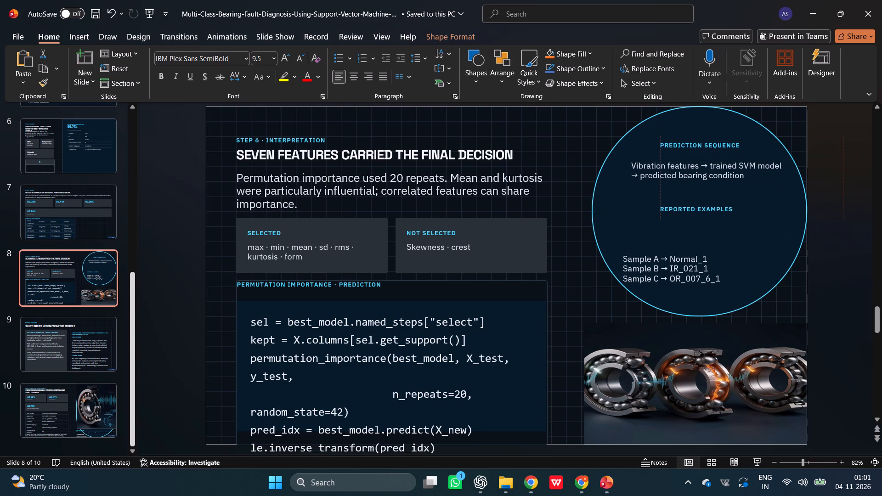
pyautogui.moveTo(713, 204); pyautogui.dragTo(718, 204)
pyautogui.click(718, 204)
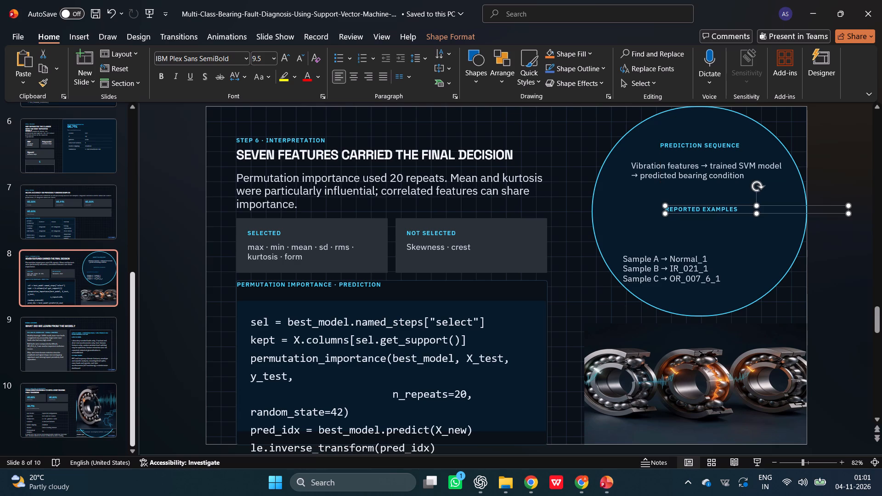
pyautogui.press('Left')
pyautogui.press('Left')
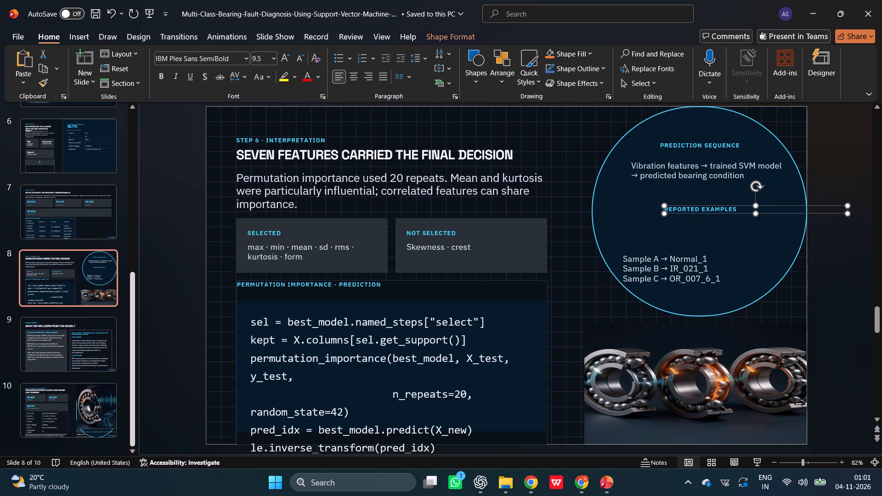
# Move the Sample A, B and C list up and right so it sits centred in the circle, just below the REPORTED EXAMPLES heading.
pyautogui.click(649, 238)
pyautogui.click(675, 278)
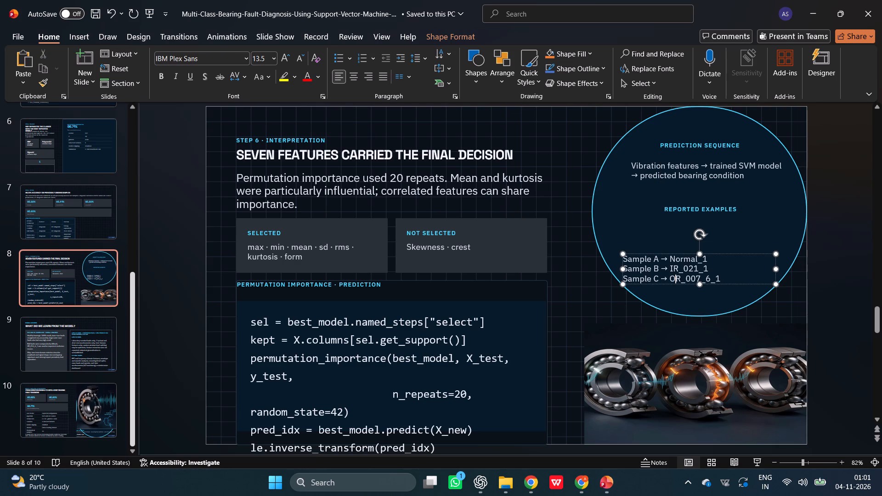
pyautogui.moveTo(670, 253); pyautogui.dragTo(705, 225)
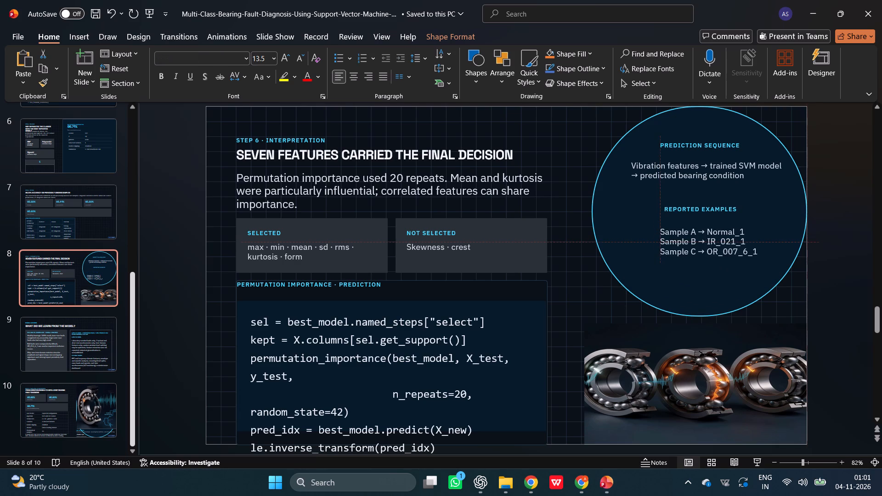
pyautogui.moveTo(705, 225); pyautogui.dragTo(704, 224)
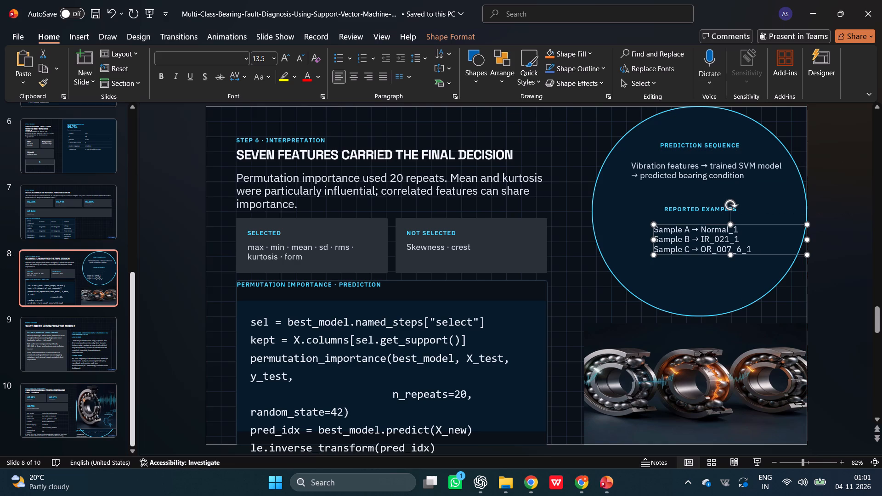
pyautogui.click(647, 271)
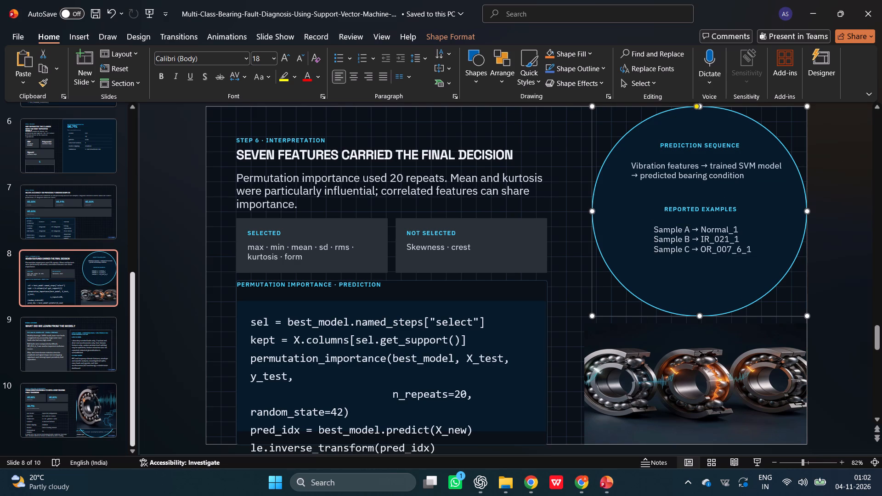
pyautogui.click(820, 275)
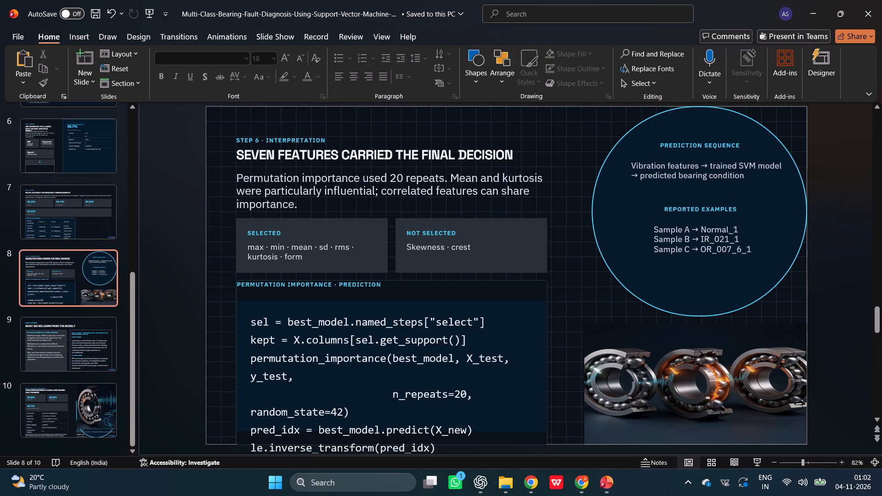
# Delete slide 1's fault monitoring callout: the rounded outline, the FAULT MONITORING heading and the "Vibration signal → bearing condition" text.
pyautogui.click(63, 218)
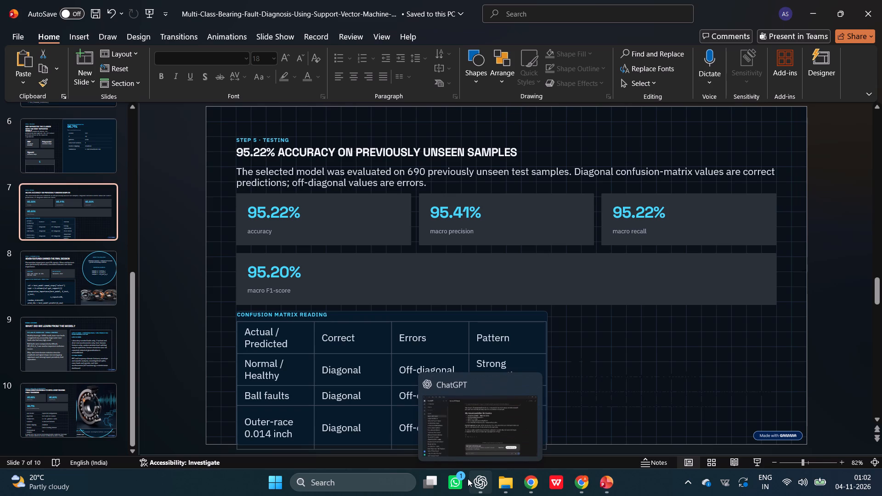
pyautogui.click(94, 150)
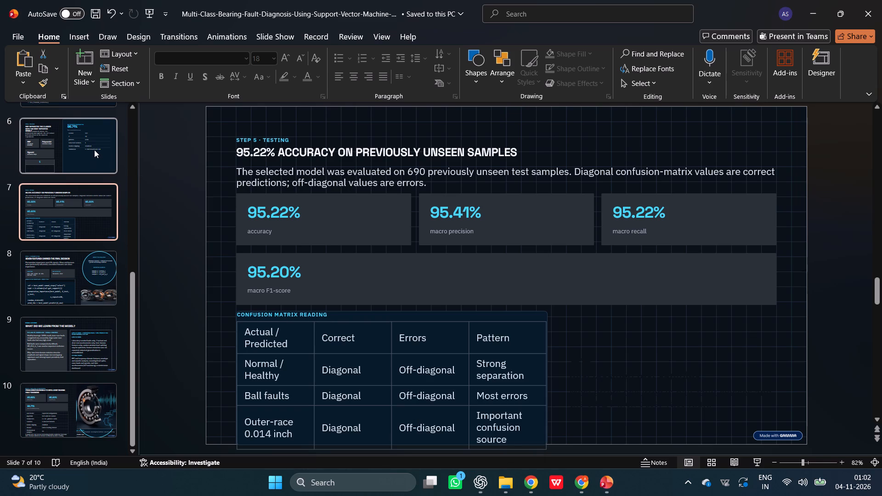
pyautogui.scroll(6, 94, 150)
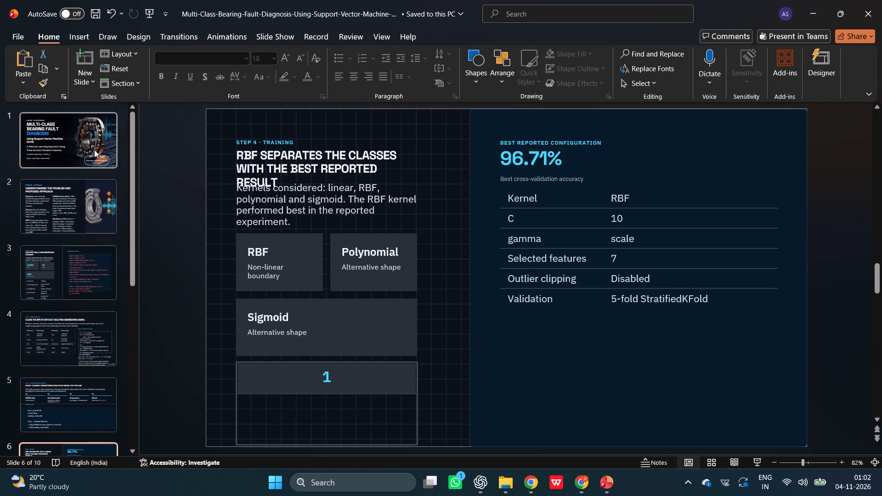
pyautogui.rightClick(94, 150)
pyautogui.click(635, 427)
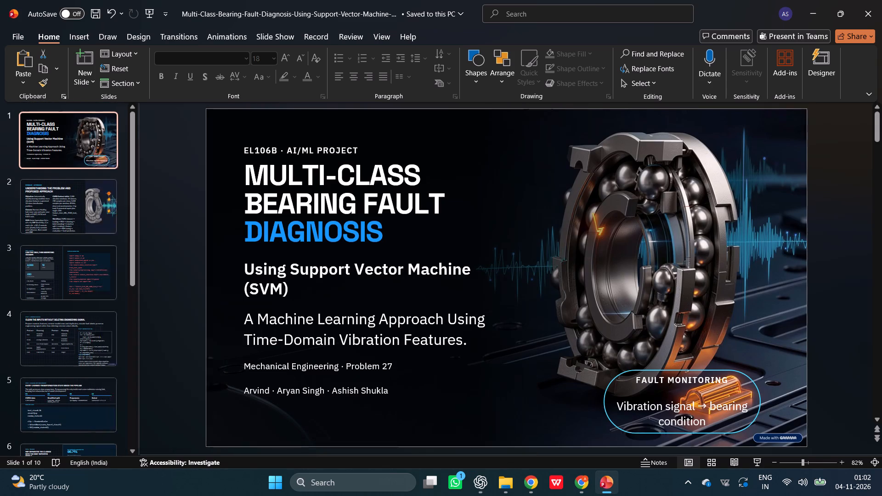
pyautogui.click(662, 435)
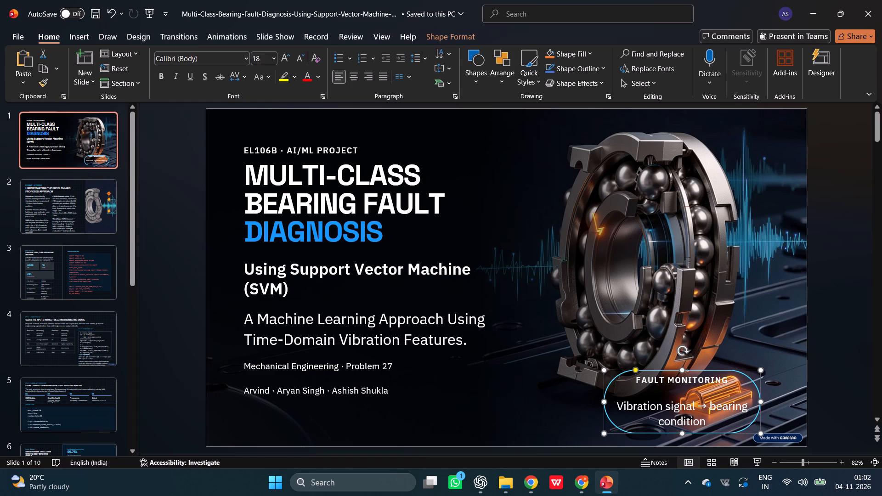
pyautogui.press('Delete')
pyautogui.click(668, 383)
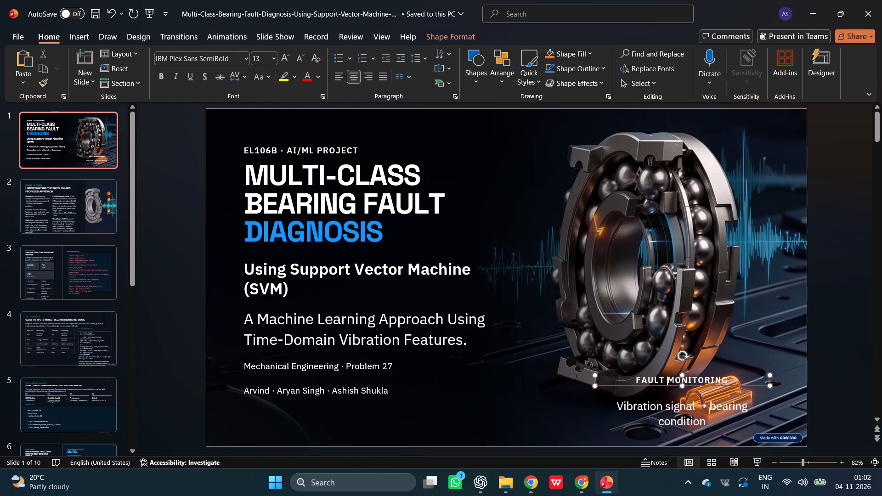
pyautogui.click(660, 374)
pyautogui.press('Delete')
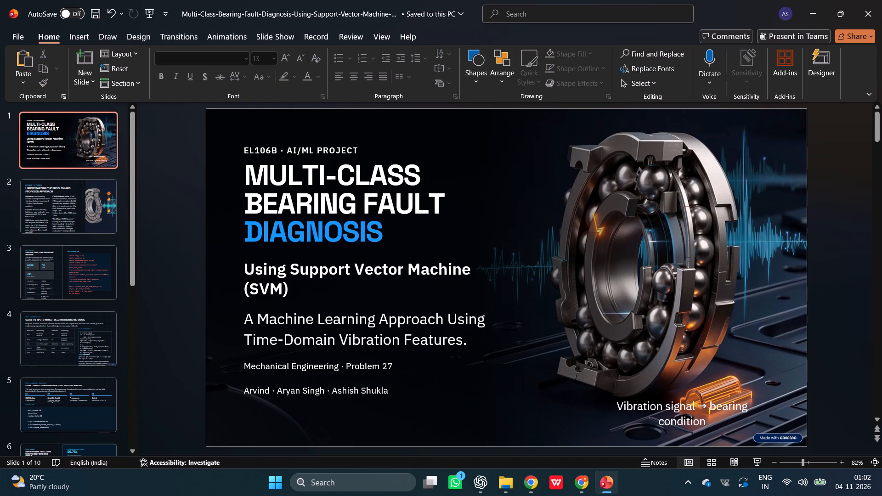
pyautogui.click(670, 410)
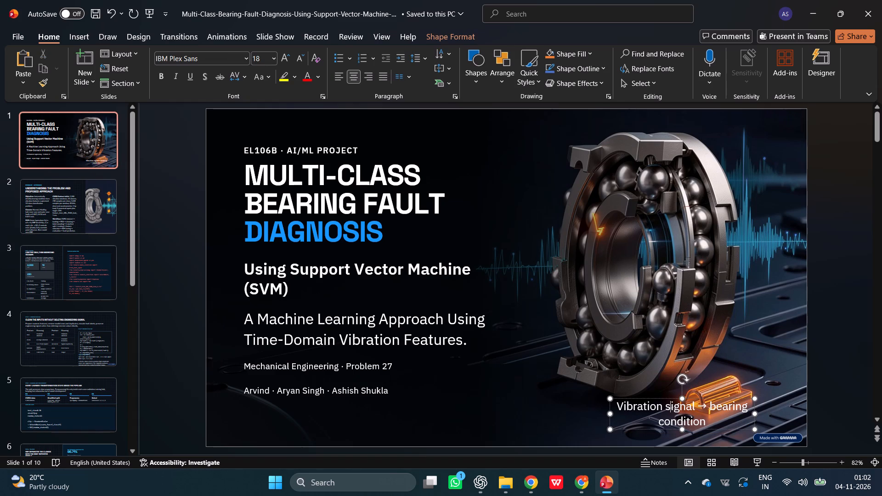
pyautogui.click(711, 399)
pyautogui.press('Delete')
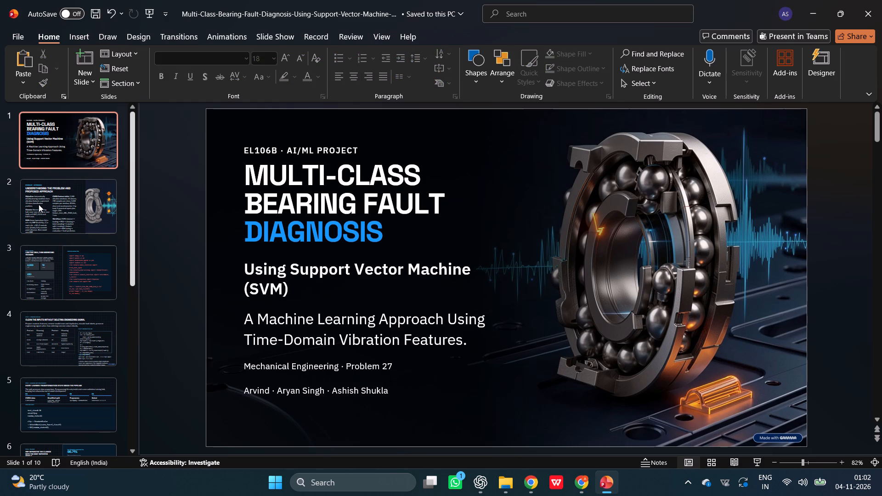
# Widen slide 2's bearing illustration by stretching its left edge toward the CWRU feature table text column.
pyautogui.click(51, 203)
pyautogui.click(668, 330)
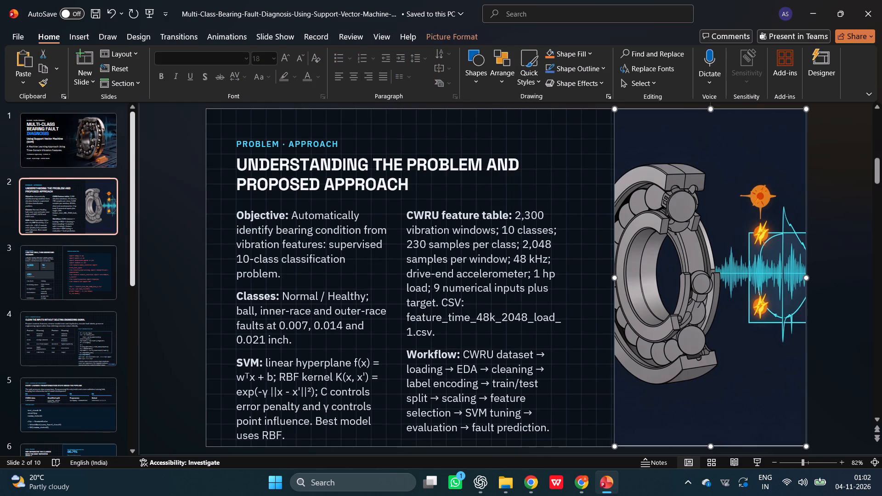
pyautogui.moveTo(615, 277); pyautogui.dragTo(580, 277)
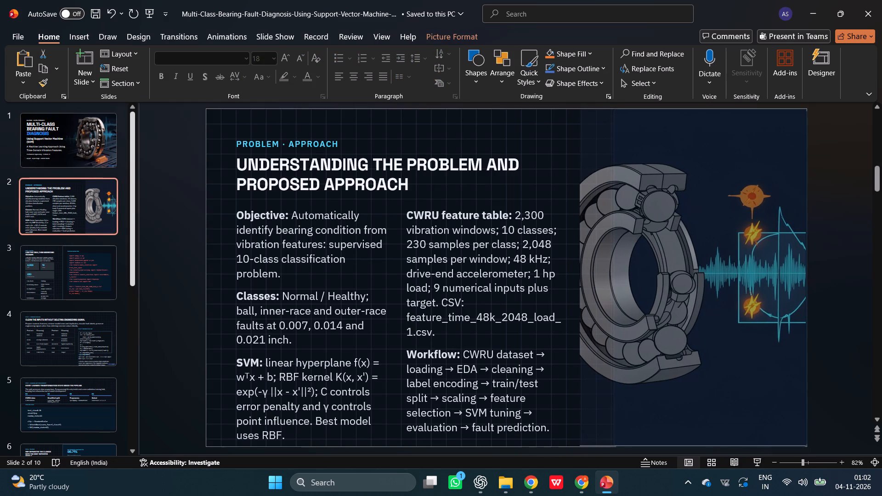
pyautogui.moveTo(580, 277); pyautogui.dragTo(565, 277)
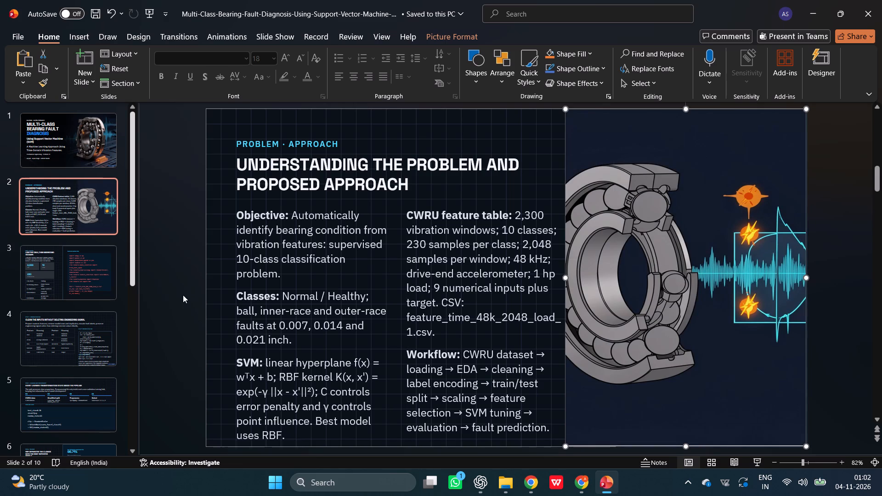
# Duplicate the background box behind slide 4's preprocessing code and place the copy over the lower part of the feature table, beside the IQR text.
pyautogui.click(75, 278)
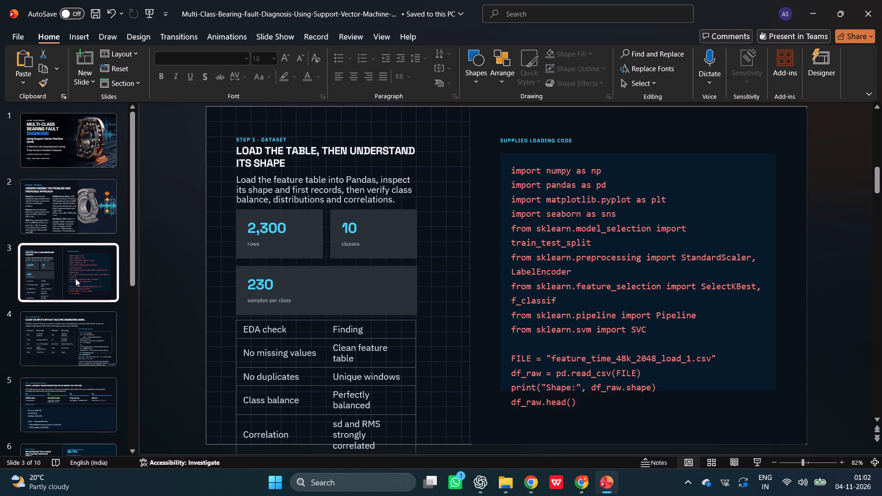
pyautogui.click(81, 345)
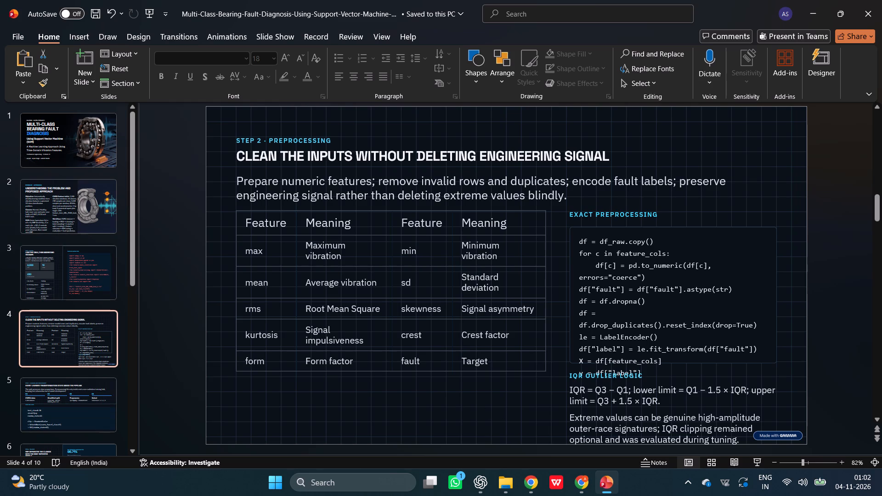
pyautogui.click(678, 295)
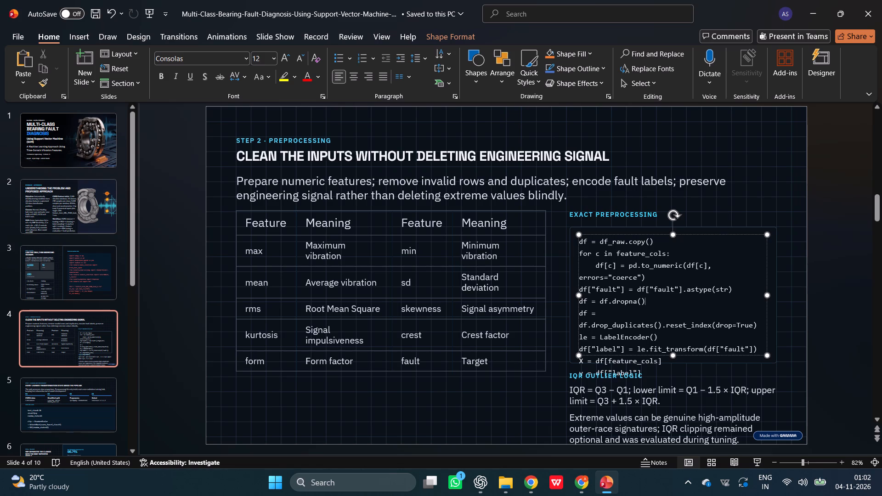
pyautogui.click(720, 228)
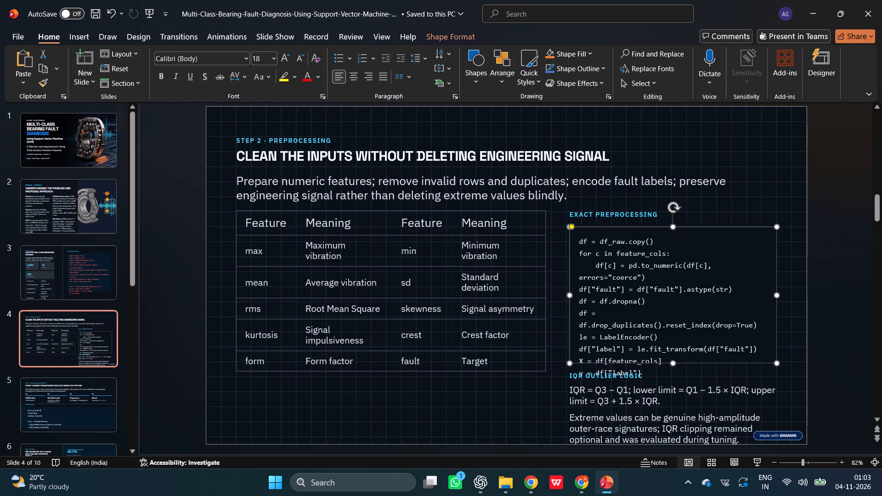
pyautogui.click(611, 412)
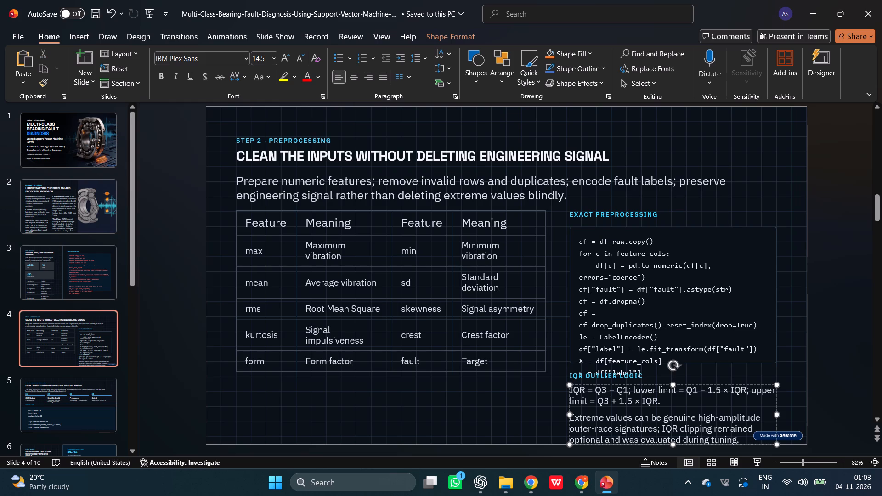
pyautogui.click(628, 214)
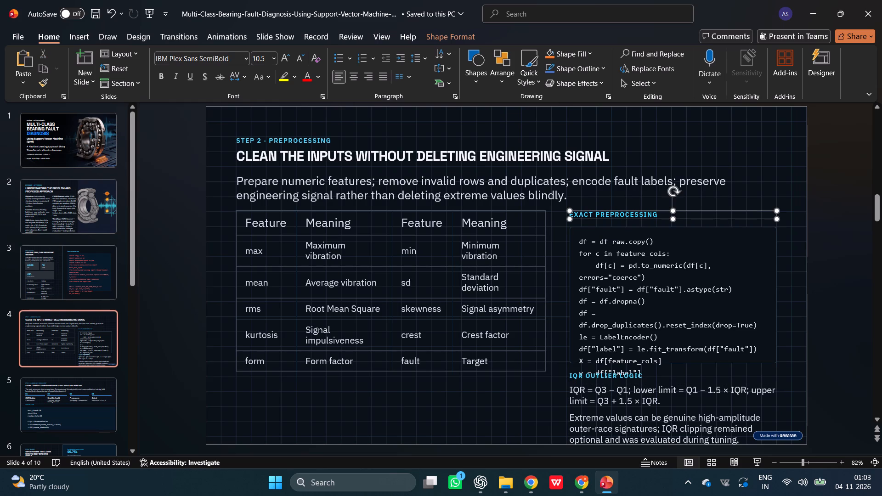
pyautogui.click(732, 260)
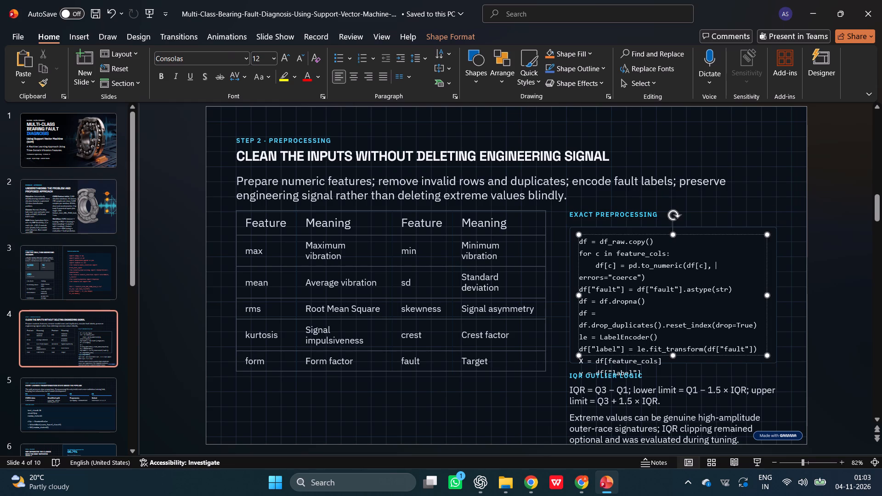
pyautogui.click(738, 231)
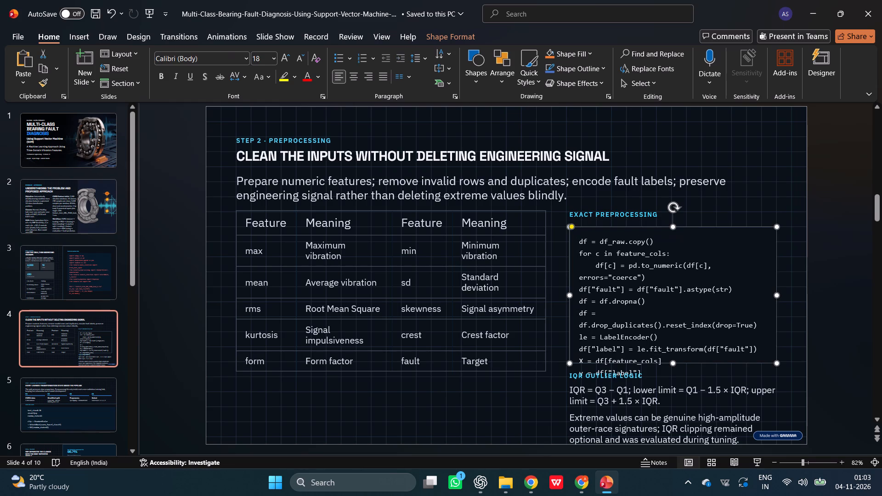
pyautogui.hotkey('ctrl', 'c')
pyautogui.click(481, 412)
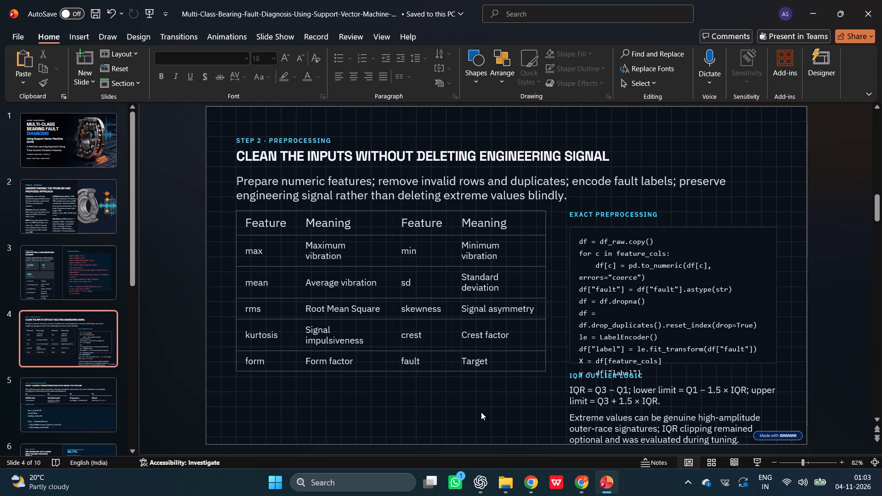
pyautogui.hotkey('ctrl', 'v')
pyautogui.moveTo(658, 244); pyautogui.dragTo(612, 330)
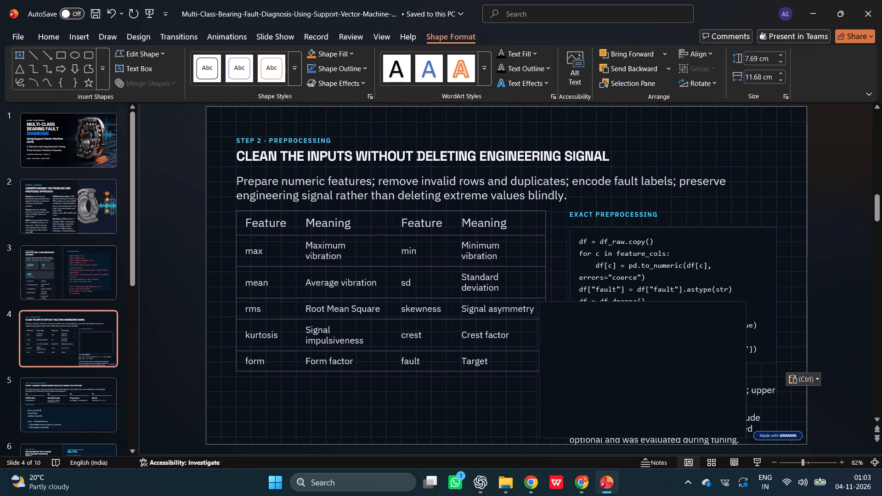
pyautogui.moveTo(612, 330); pyautogui.dragTo(444, 345)
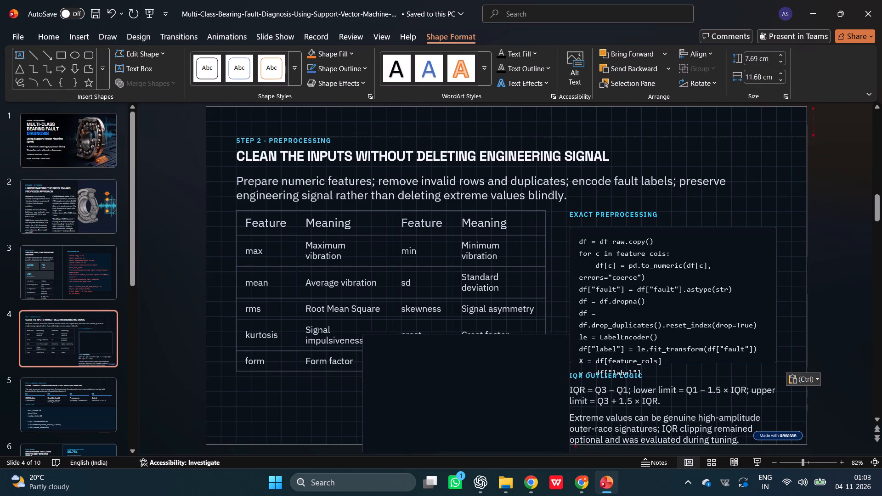
pyautogui.moveTo(444, 345); pyautogui.dragTo(444, 344)
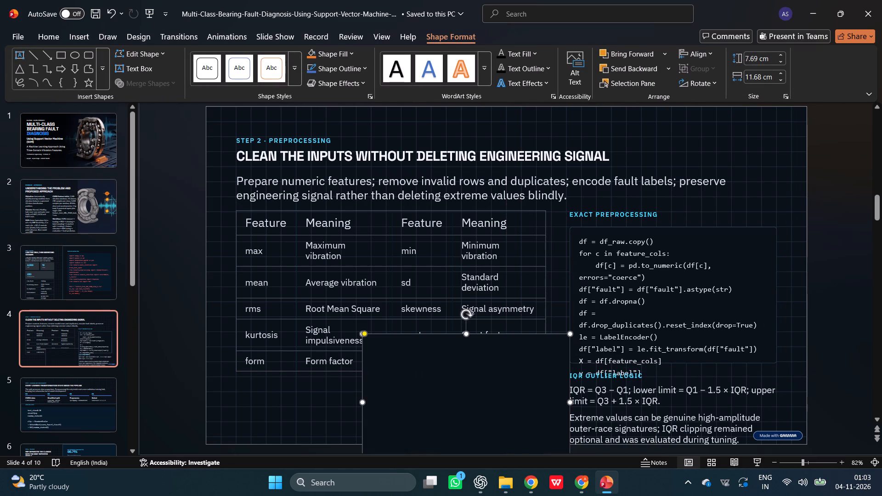
# Move slide 4's EXACT PREPROCESSING heading slightly up and right, above the preprocessing code.
pyautogui.click(577, 376)
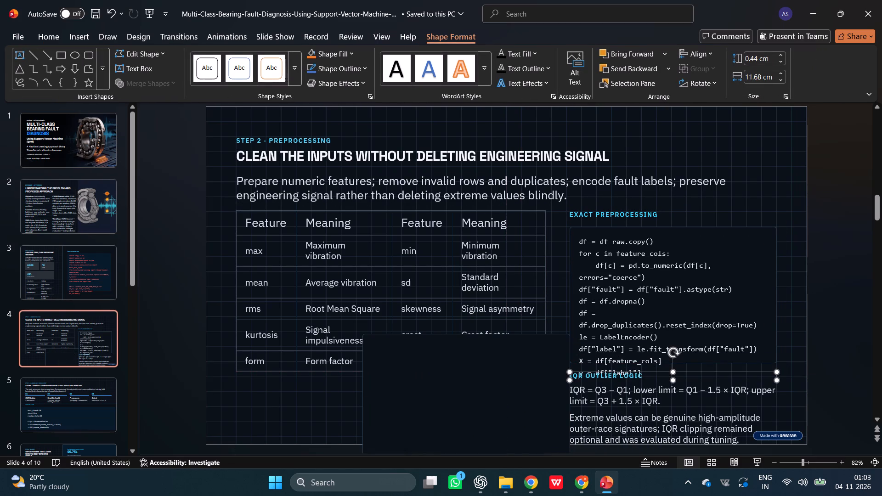
pyautogui.click(659, 378)
pyautogui.click(631, 214)
pyautogui.moveTo(650, 210); pyautogui.dragTo(656, 197)
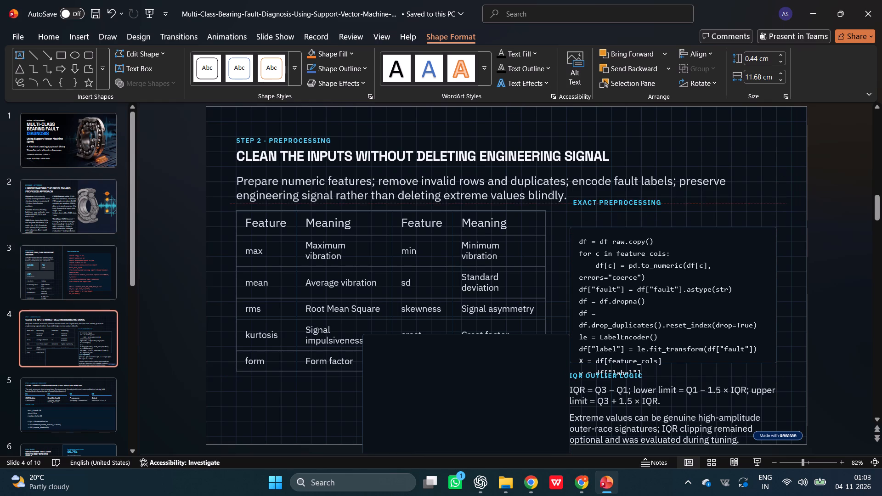
pyautogui.moveTo(656, 197); pyautogui.dragTo(656, 203)
pyautogui.click(656, 203)
# Move the background box of slide 4's preprocessing code up so its top edge sits just below the EXACT PREPROCESSING heading.
pyautogui.click(669, 234)
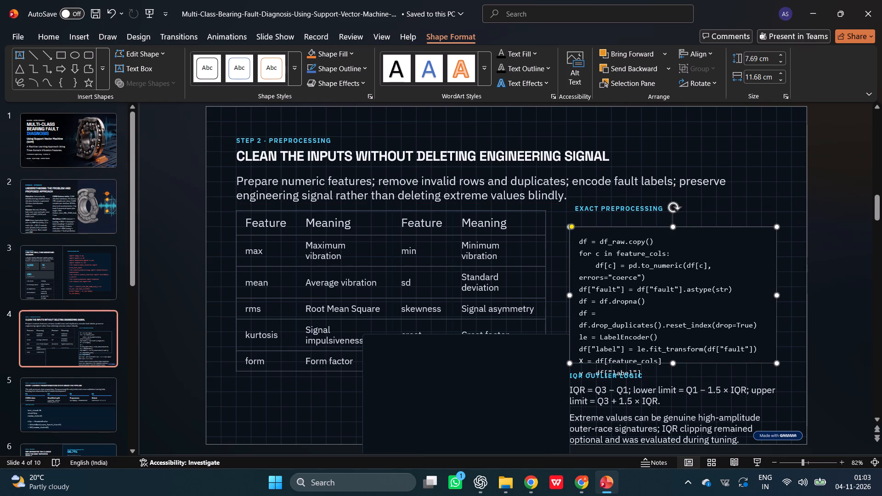
pyautogui.moveTo(706, 226); pyautogui.dragTo(704, 171)
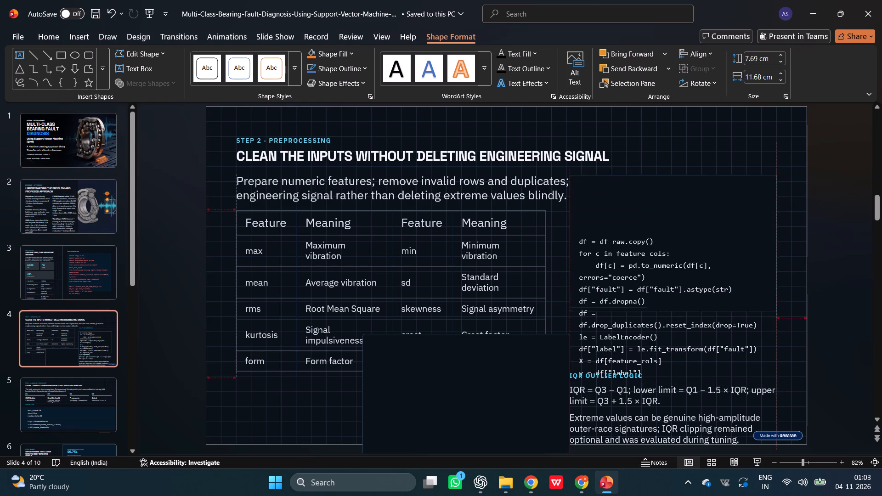
pyautogui.moveTo(704, 171); pyautogui.dragTo(702, 211)
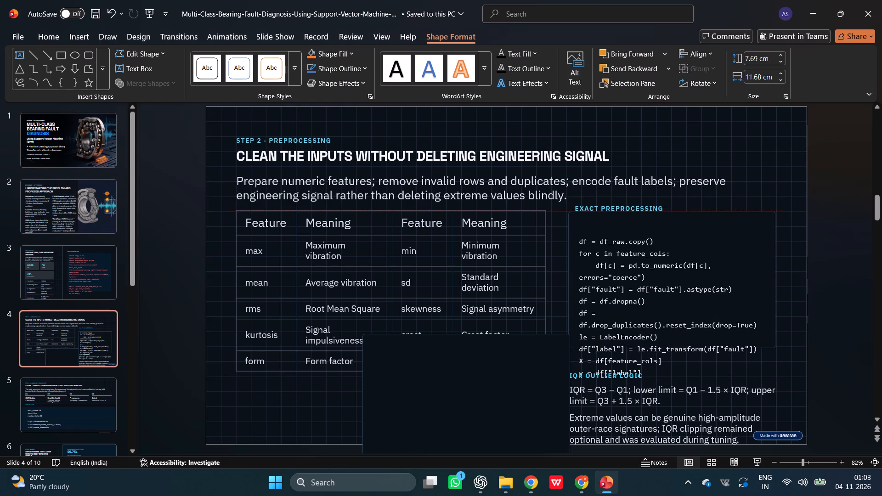
pyautogui.moveTo(702, 211); pyautogui.dragTo(702, 216)
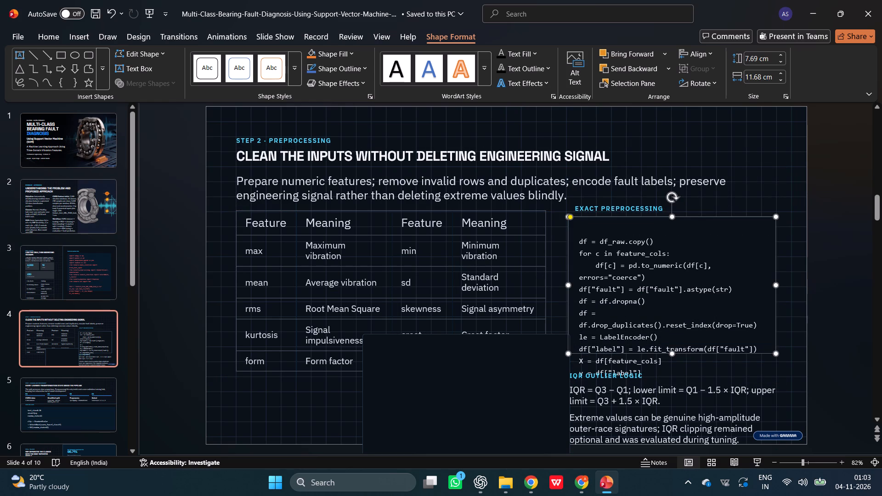
# Move slide 4's preprocessing code up into its background box, aligned with the heading, and extend its text box slightly downward.
pyautogui.click(655, 277)
pyautogui.moveTo(710, 233); pyautogui.dragTo(706, 217)
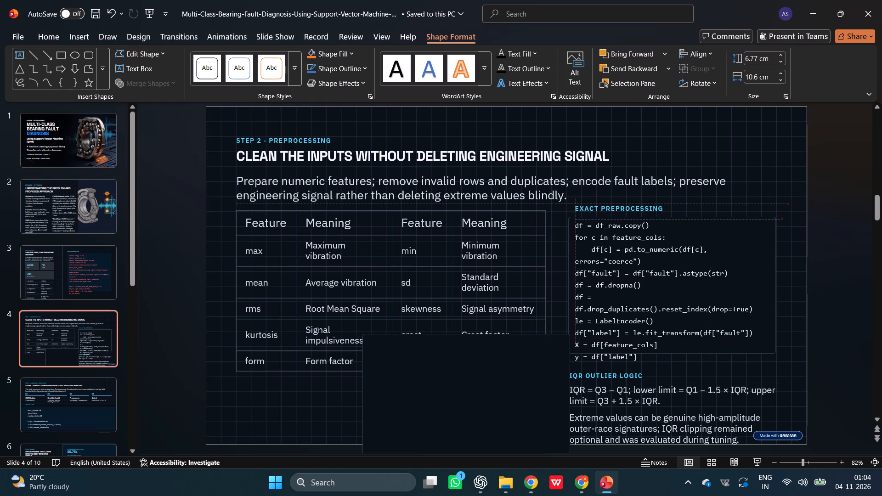
pyautogui.moveTo(706, 217); pyautogui.dragTo(705, 217)
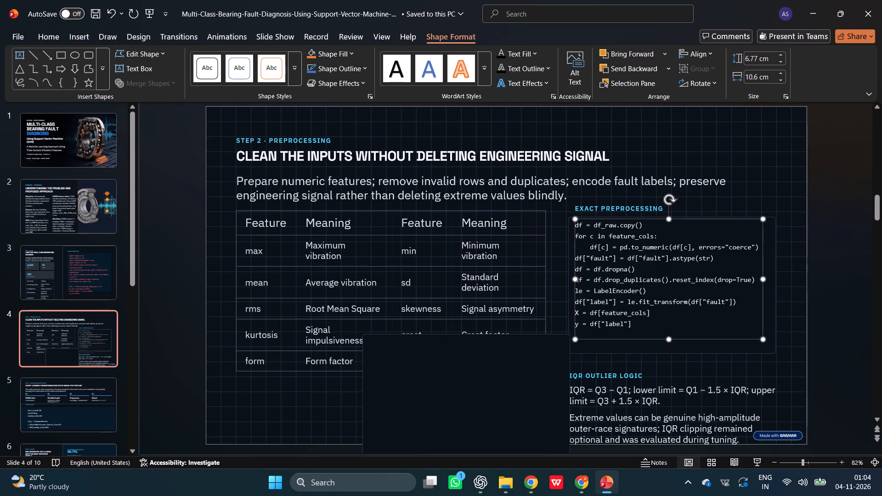
pyautogui.click(780, 367)
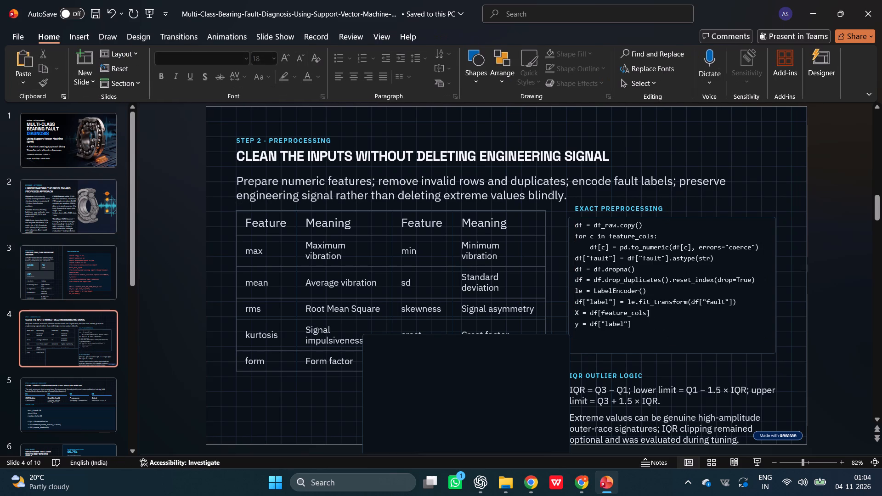
pyautogui.click(615, 289)
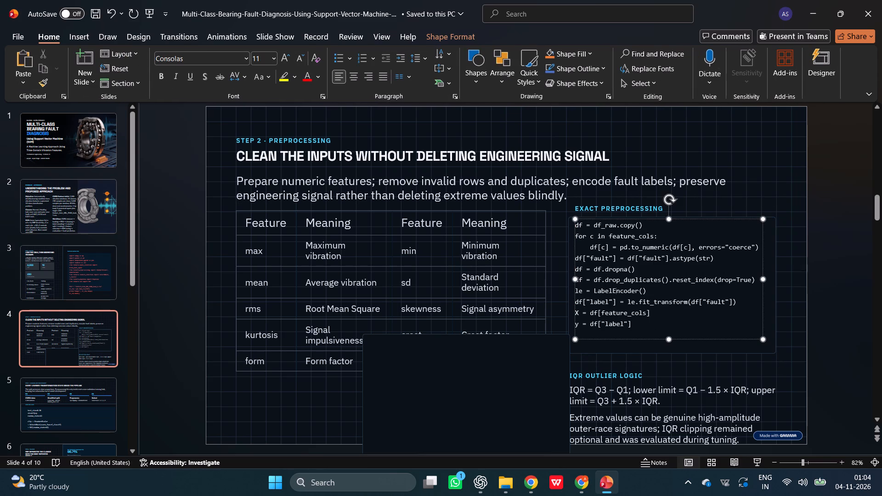
pyautogui.moveTo(671, 340); pyautogui.dragTo(671, 349)
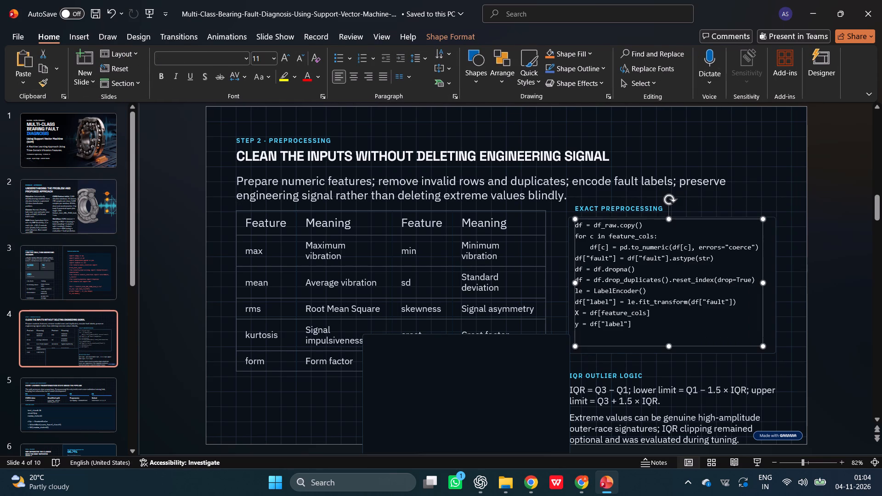
pyautogui.click(688, 378)
pyautogui.click(629, 358)
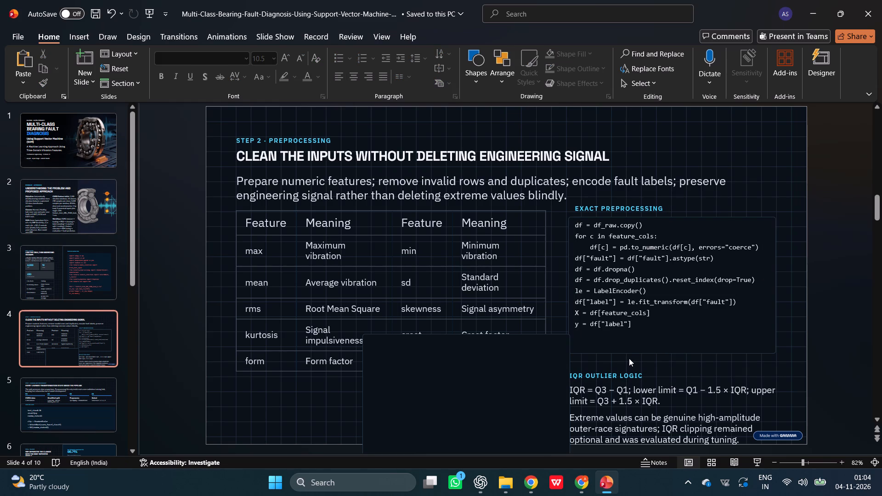
# Shorten the preprocessing code's background box by raising its bottom edge to just below the last code line.
pyautogui.click(649, 347)
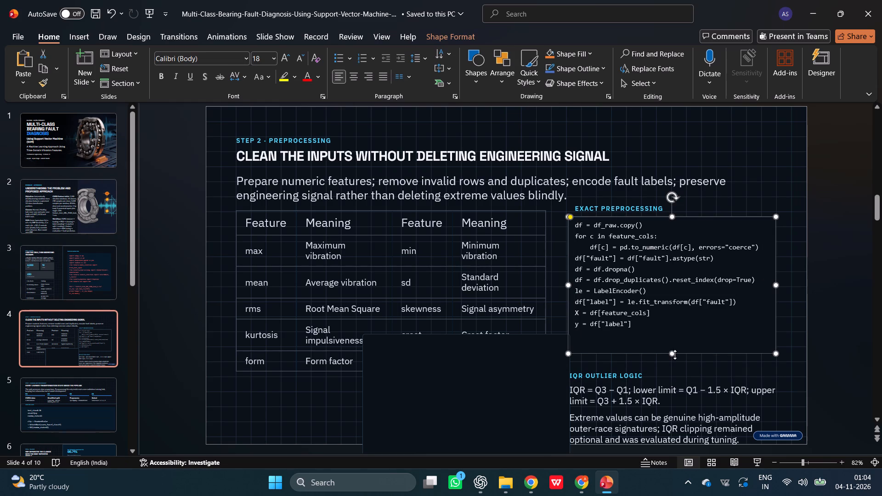
pyautogui.moveTo(675, 355); pyautogui.dragTo(674, 339)
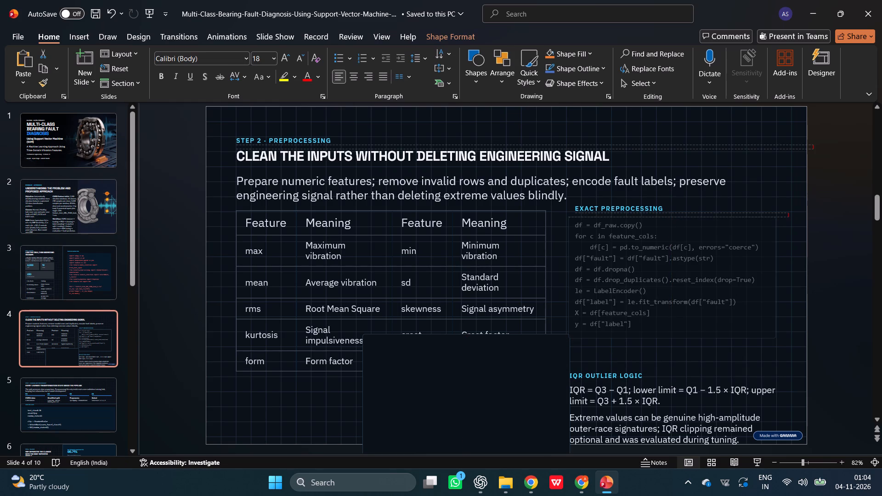
pyautogui.moveTo(674, 339); pyautogui.dragTo(673, 338)
# Move the IQR OUTLIER LOGIC heading up and slightly right, directly beneath the preprocessing code box.
pyautogui.click(695, 371)
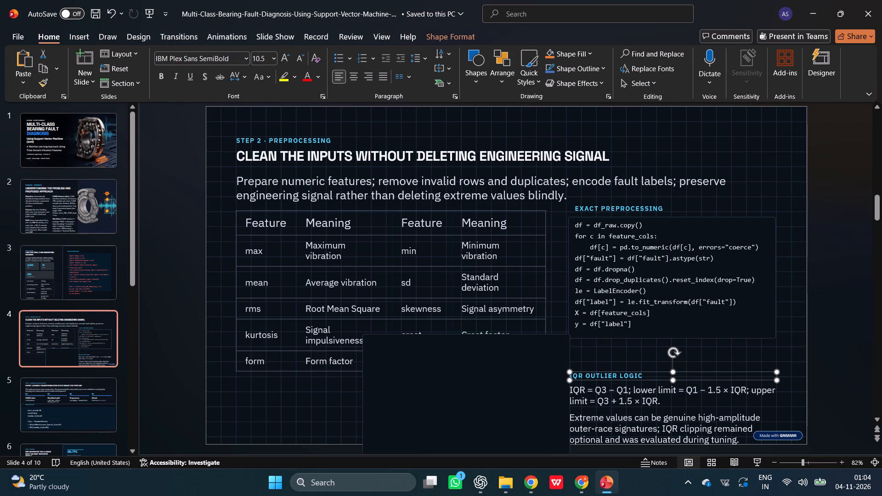
pyautogui.click(606, 407)
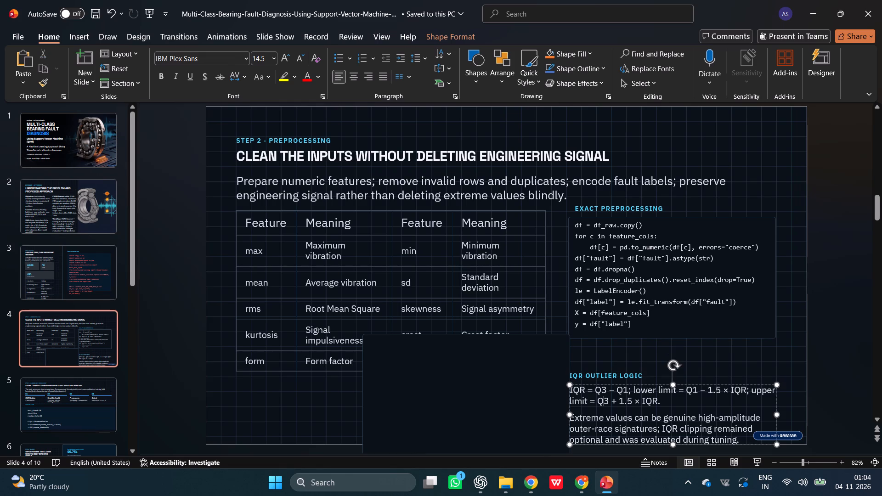
pyautogui.click(611, 374)
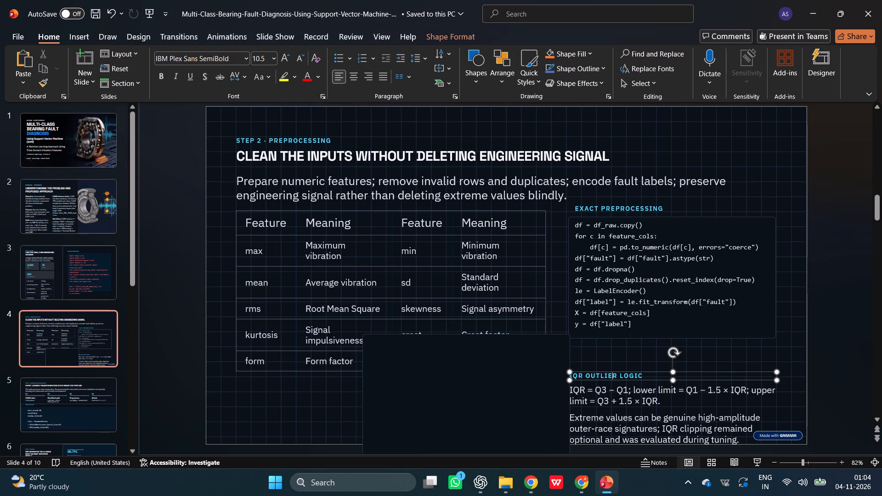
pyautogui.moveTo(634, 371); pyautogui.dragTo(633, 346)
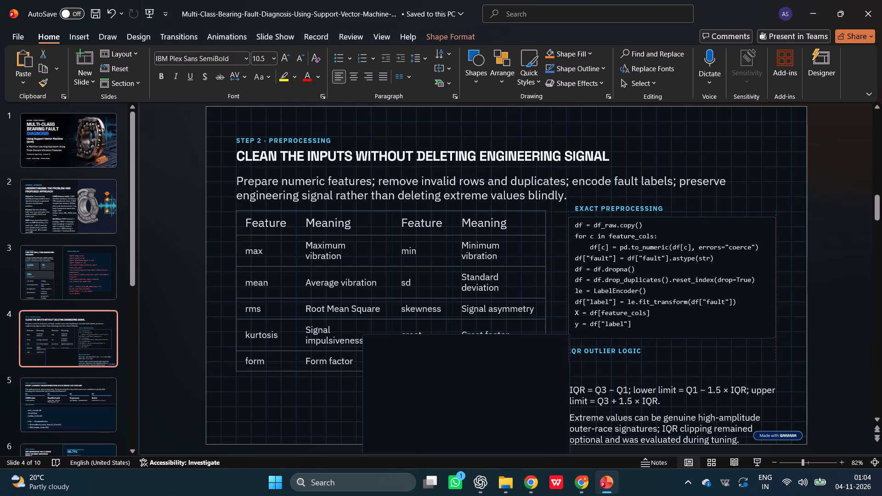
pyautogui.moveTo(633, 346); pyautogui.dragTo(640, 341)
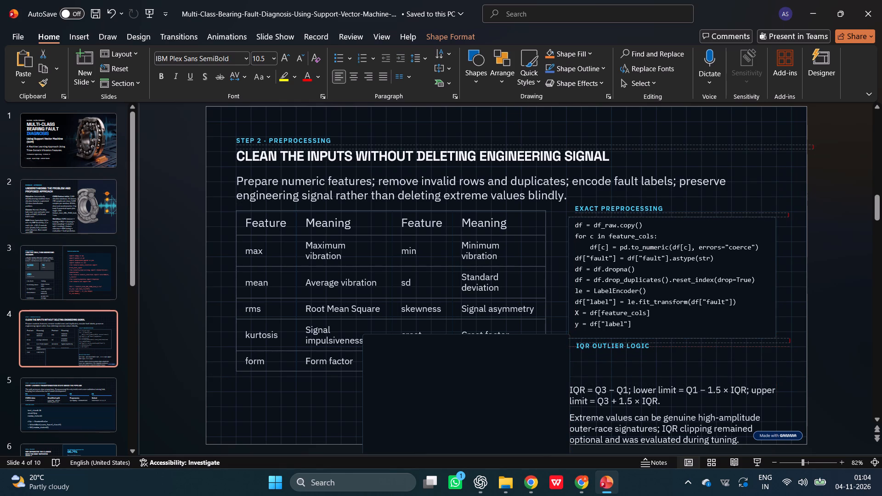
pyautogui.moveTo(640, 341); pyautogui.dragTo(640, 341)
pyautogui.click(640, 375)
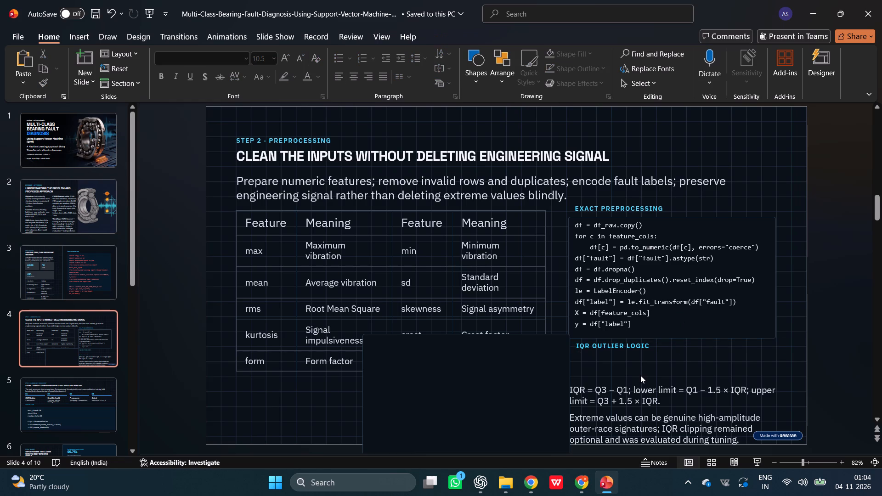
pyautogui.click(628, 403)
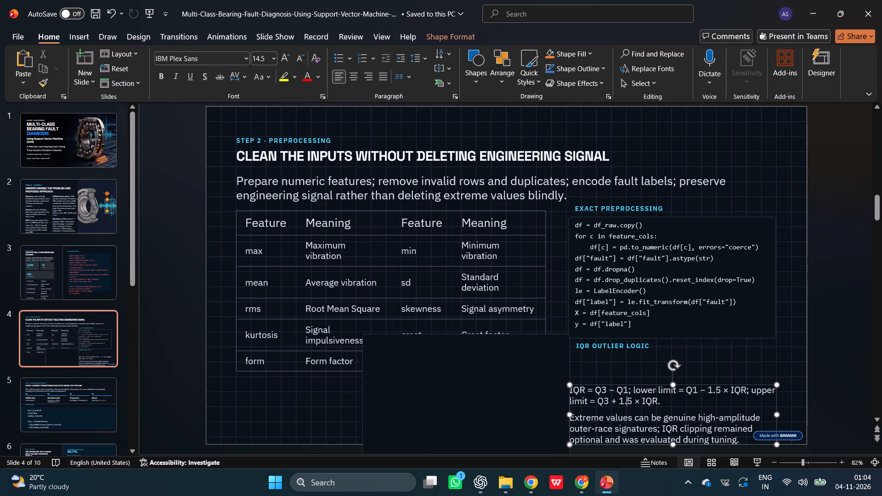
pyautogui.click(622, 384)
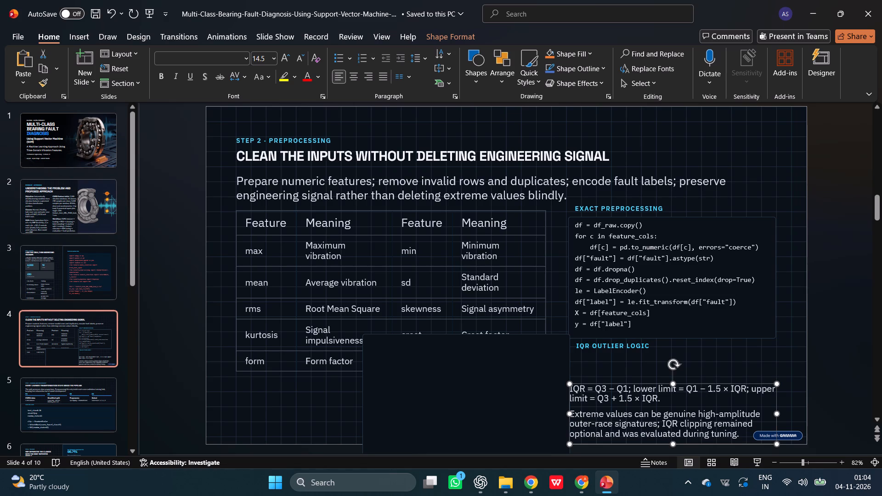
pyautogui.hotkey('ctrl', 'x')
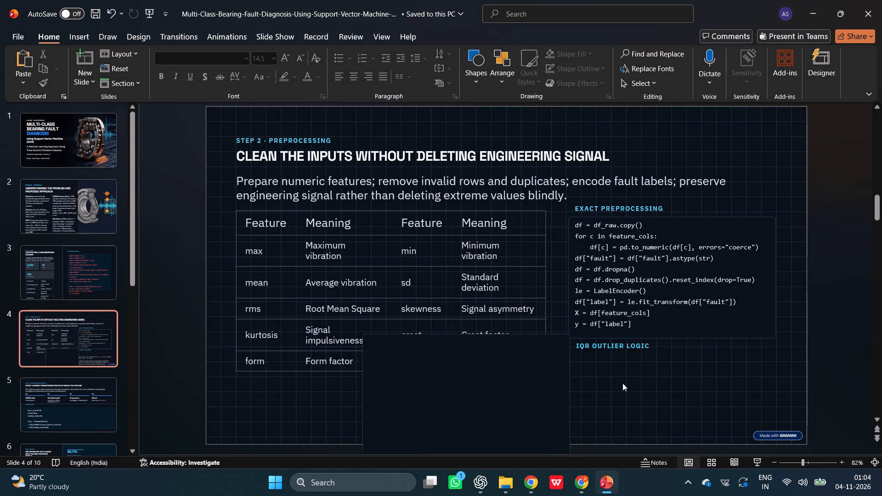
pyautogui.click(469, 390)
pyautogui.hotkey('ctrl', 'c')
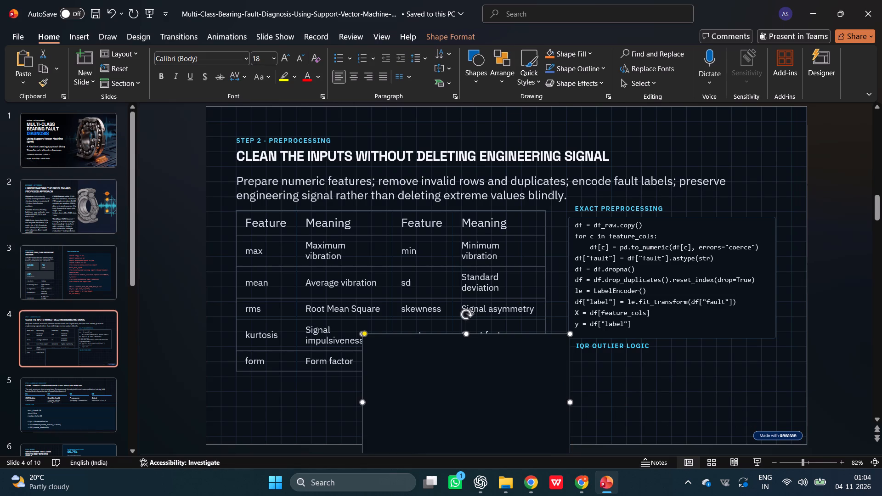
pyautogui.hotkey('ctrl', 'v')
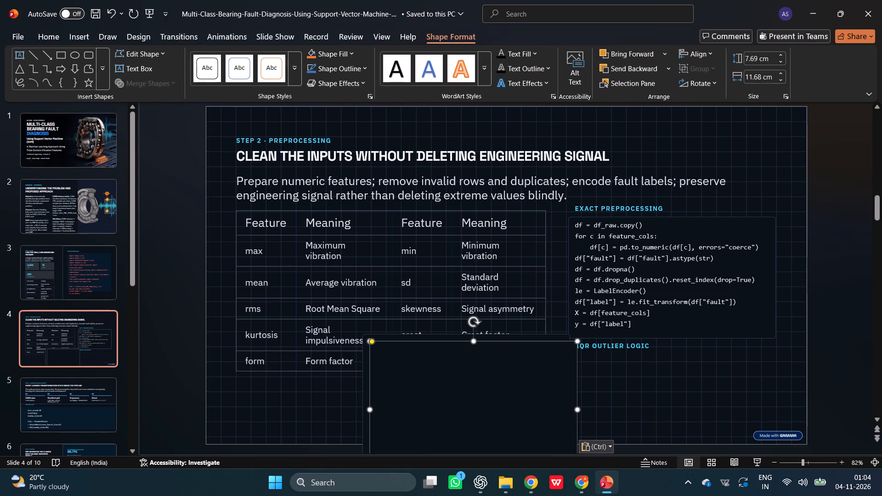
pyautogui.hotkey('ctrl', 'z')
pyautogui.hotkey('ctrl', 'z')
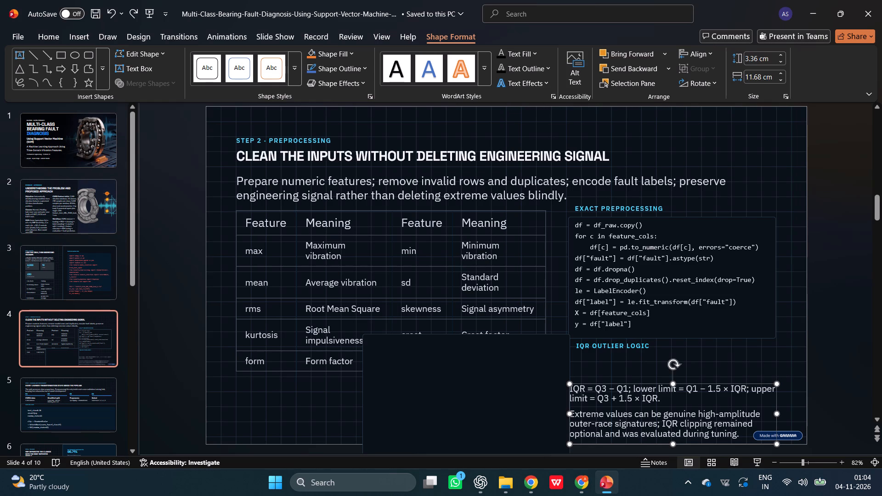
# Cut the IQR explanation text box and paste it back so it stacks in front of the duplicated background box.
pyautogui.hotkey('ctrl', 'c')
pyautogui.hotkey('ctrl', 'x')
pyautogui.click(503, 387)
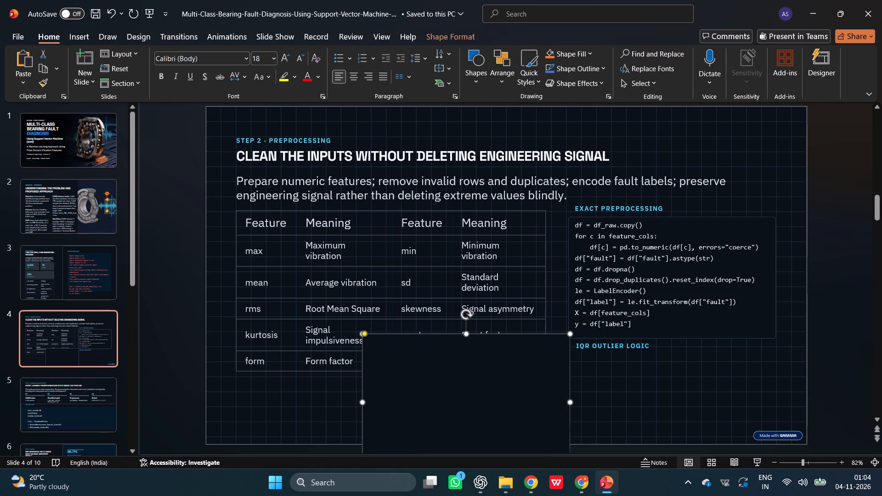
pyautogui.hotkey('ctrl', 'v')
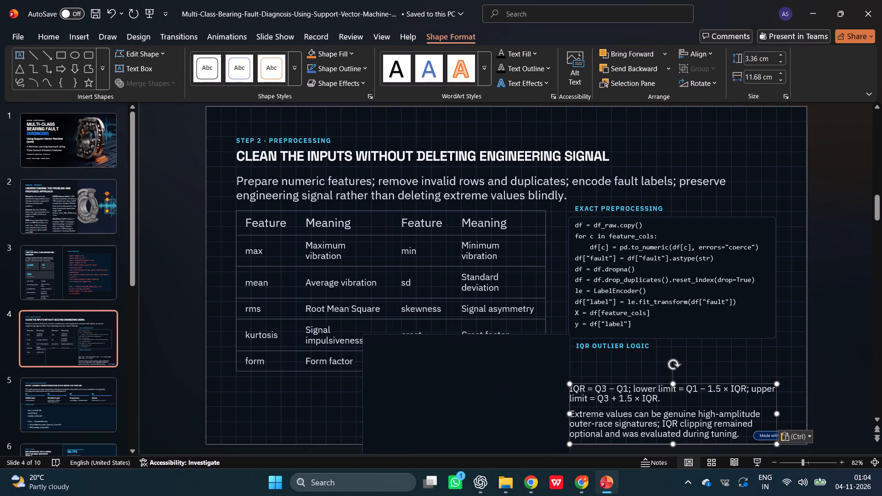
# Move the IQR explanation text up beneath the IQR OUTLIER LOGIC heading, aligning its left edge with the preprocessing code.
pyautogui.moveTo(616, 394); pyautogui.dragTo(559, 388)
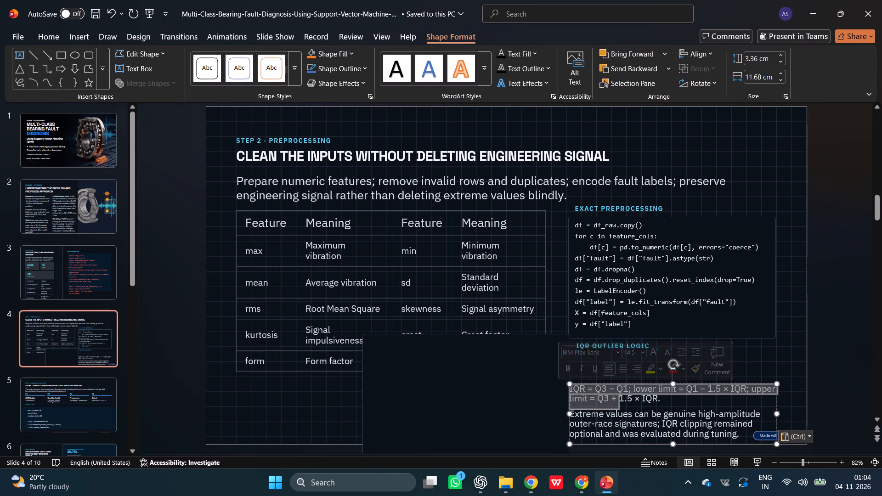
pyautogui.click(759, 418)
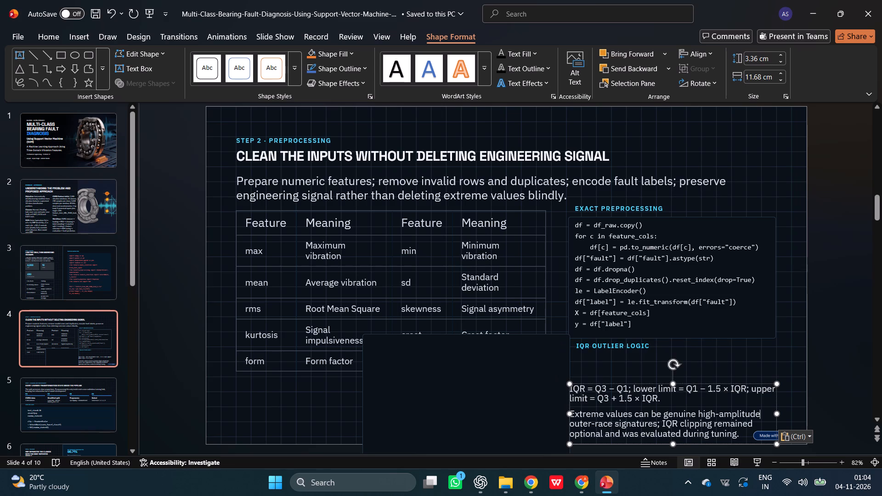
pyautogui.moveTo(778, 405); pyautogui.dragTo(574, 386)
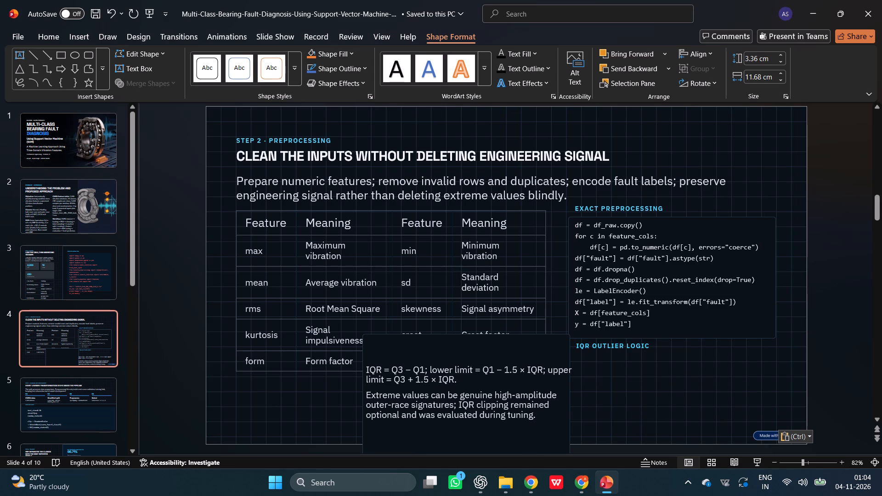
pyautogui.moveTo(574, 386); pyautogui.dragTo(781, 389)
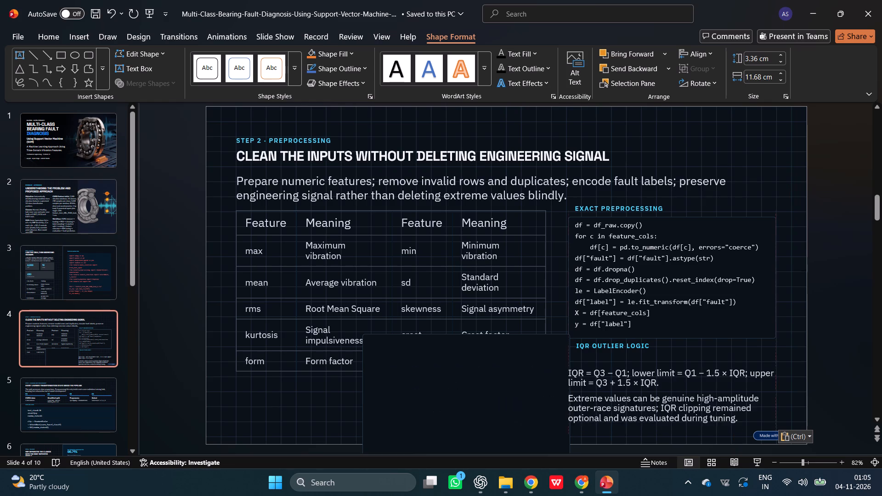
pyautogui.moveTo(781, 389); pyautogui.dragTo(783, 390)
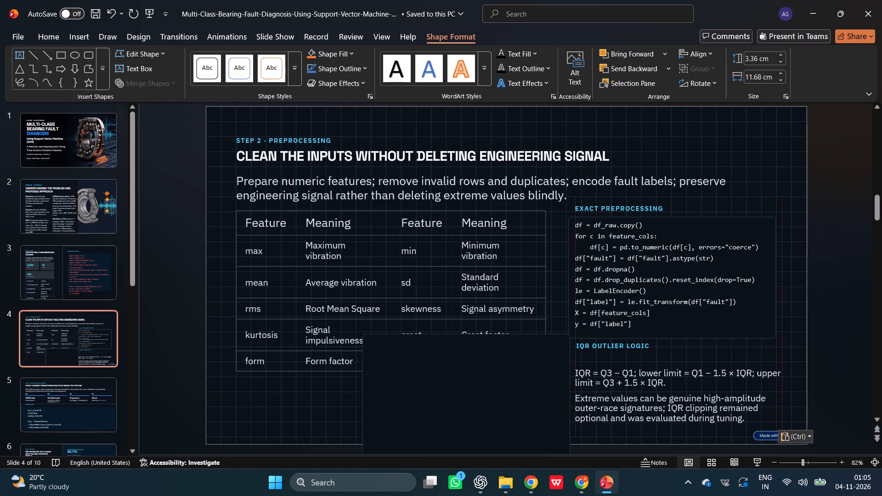
pyautogui.moveTo(783, 390); pyautogui.dragTo(783, 389)
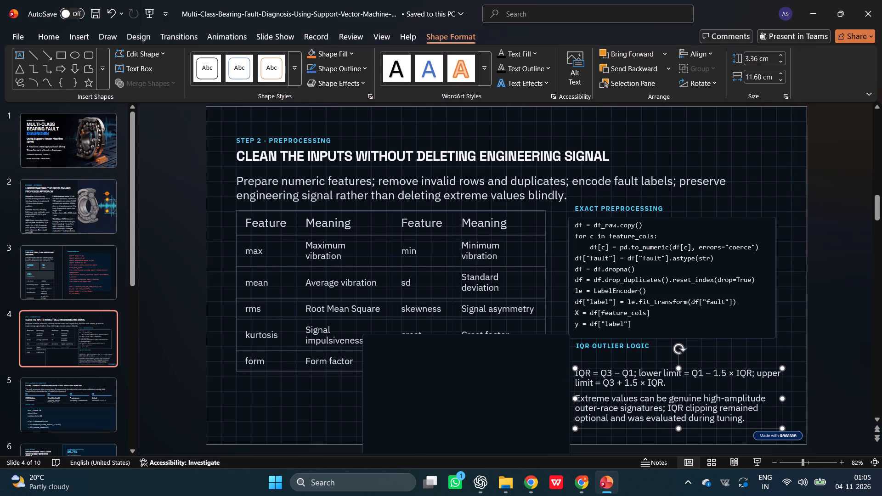
# Move the duplicated background box off the feature table to behind the IQR text, its top edge just below the IQR heading.
pyautogui.moveTo(487, 395); pyautogui.dragTo(692, 412)
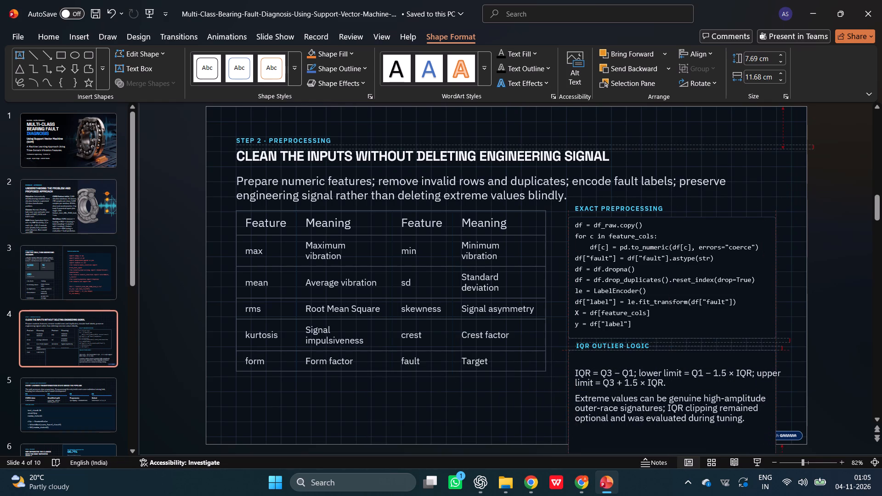
pyautogui.moveTo(692, 412); pyautogui.dragTo(693, 413)
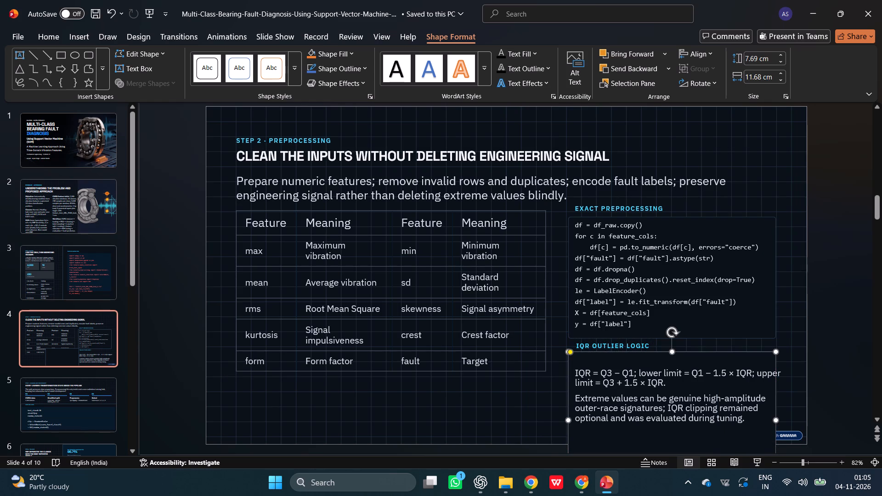
# Resize the IQR background box to about 5.11 cm high and 13.39 cm wide, enclosing the IQR text within slide 4's bottom edge.
pyautogui.scroll(-1, 821, 386)
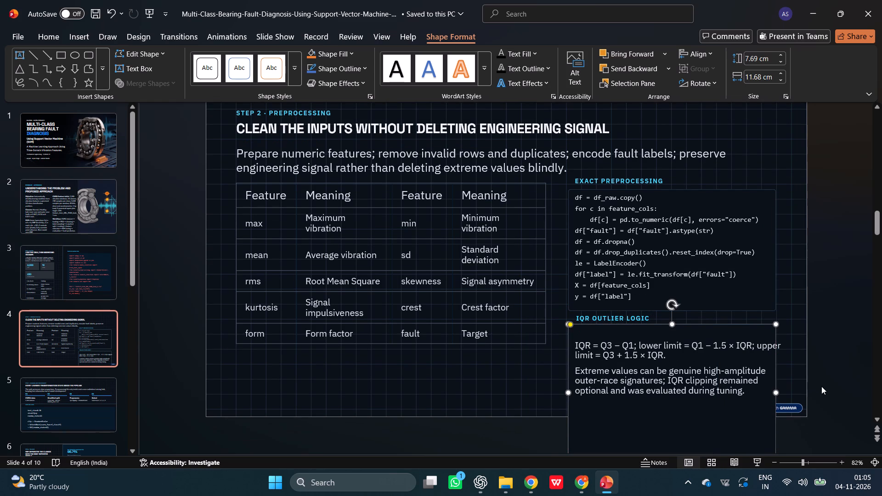
pyautogui.scroll(-1, 821, 386)
pyautogui.moveTo(673, 325); pyautogui.dragTo(678, 366)
pyautogui.moveTo(692, 365); pyautogui.dragTo(690, 322)
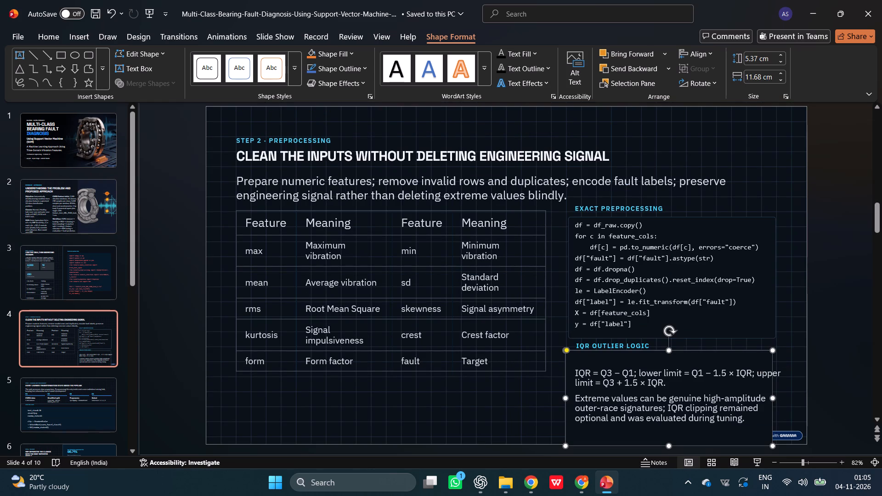
pyautogui.moveTo(772, 445); pyautogui.dragTo(802, 439)
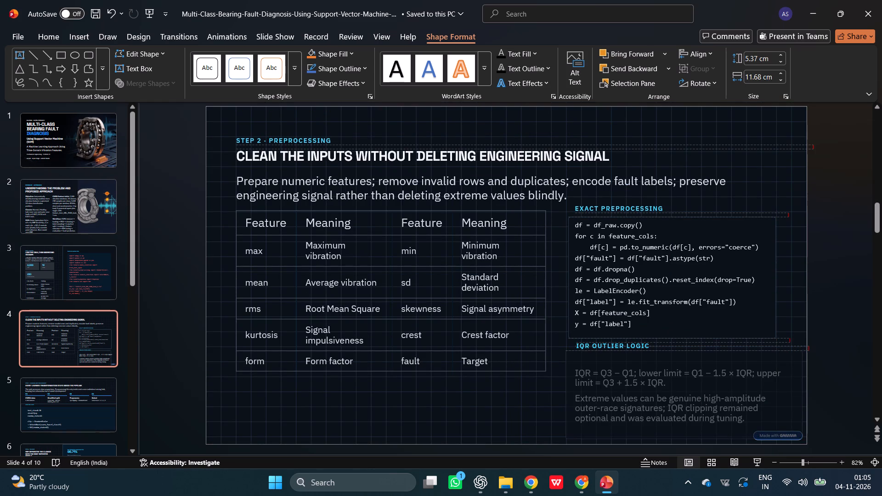
pyautogui.moveTo(802, 439); pyautogui.dragTo(803, 441)
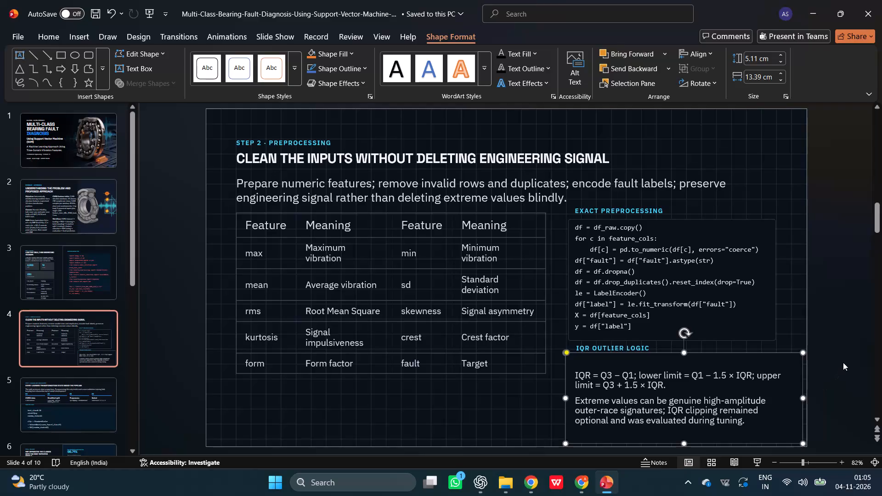
pyautogui.click(843, 362)
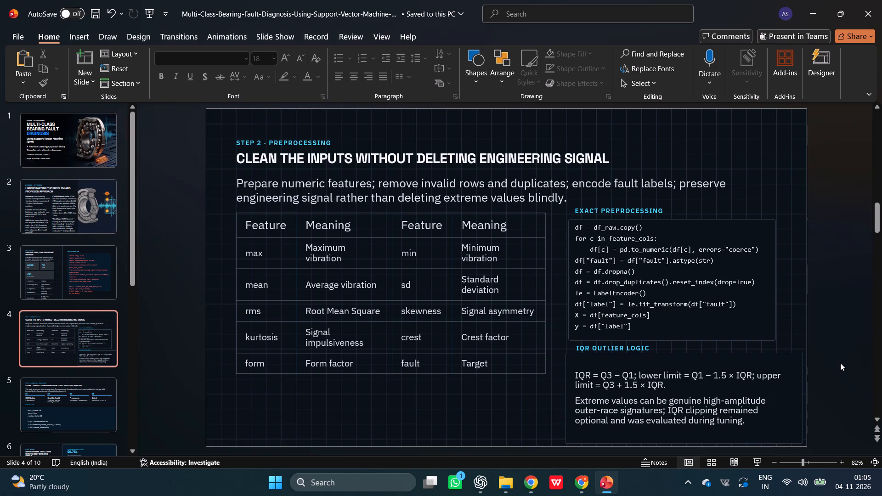
# On slide 7, widen the dark blue background box behind the confusion matrix table to the slide's right edge.
pyautogui.click(82, 330)
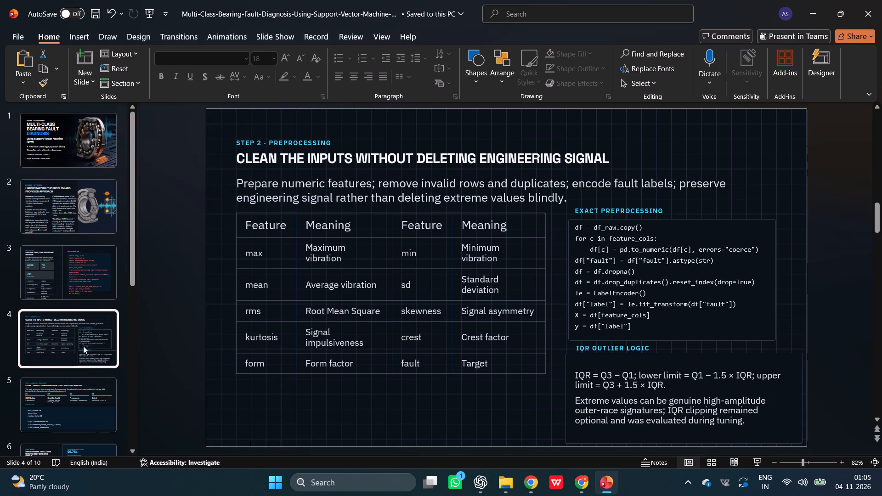
pyautogui.click(85, 382)
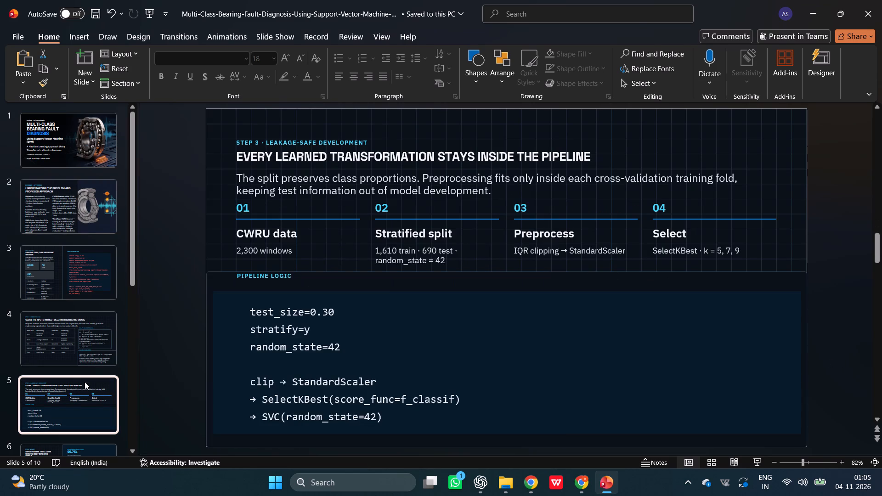
pyautogui.scroll(-2, 84, 410)
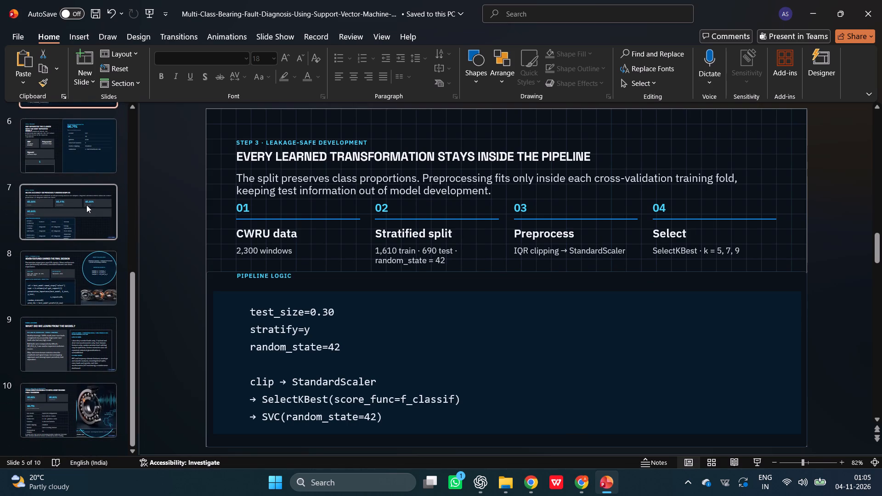
pyautogui.click(86, 205)
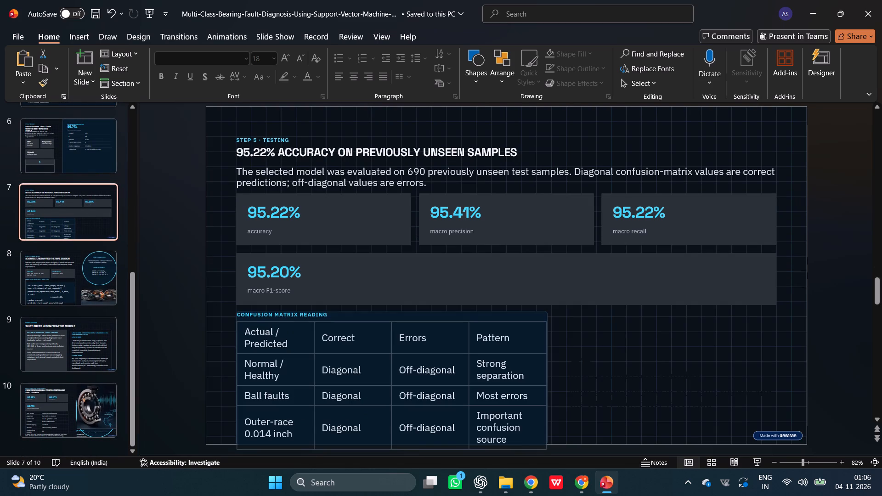
pyautogui.click(538, 372)
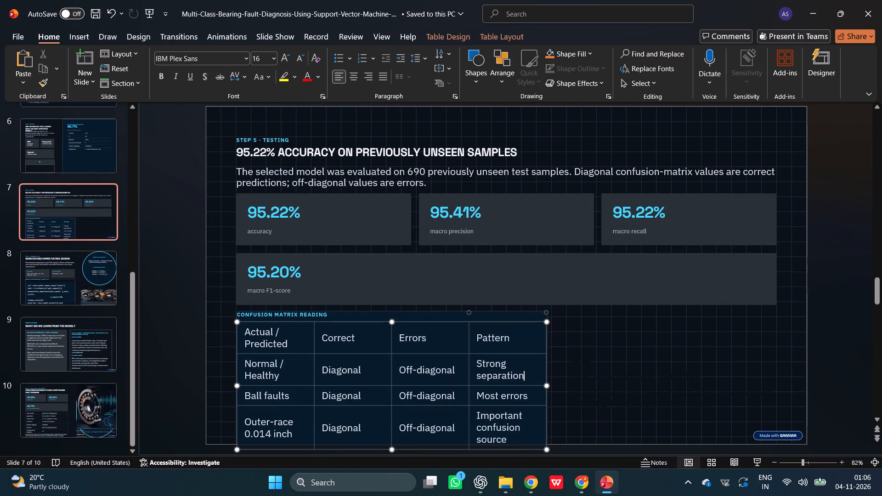
pyautogui.click(525, 319)
pyautogui.click(529, 313)
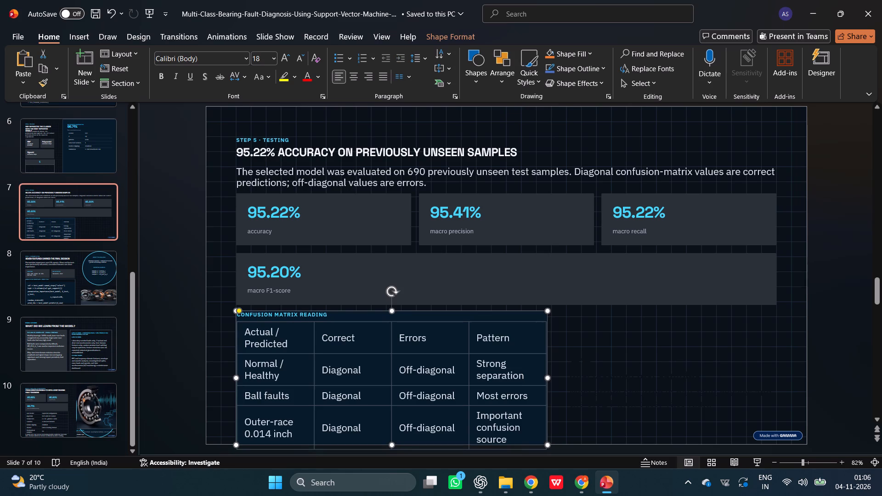
pyautogui.moveTo(547, 378); pyautogui.dragTo(808, 372)
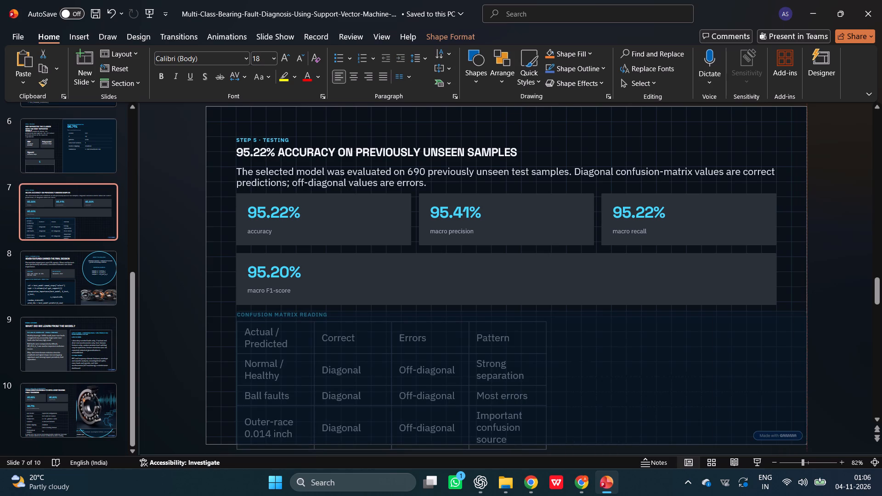
pyautogui.moveTo(808, 372); pyautogui.dragTo(804, 372)
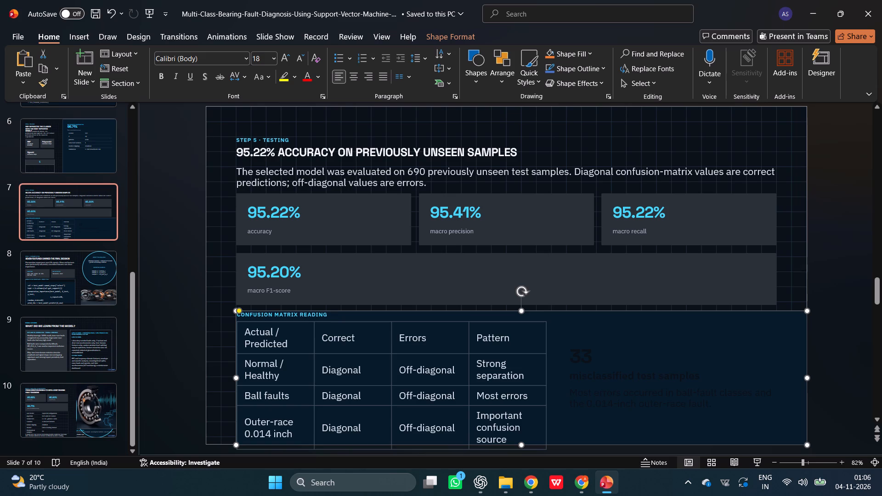
# Open the dark "misclassified test samples" text beside slide 7's confusion matrix table for editing.
pyautogui.click(599, 376)
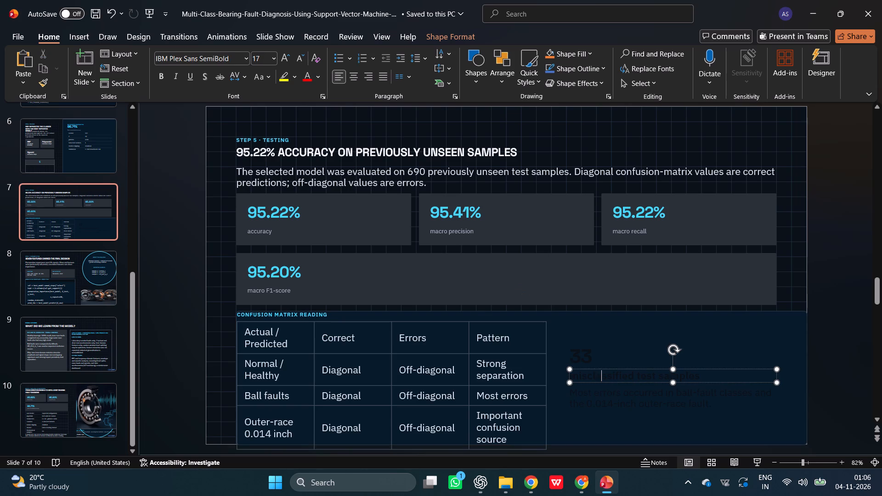
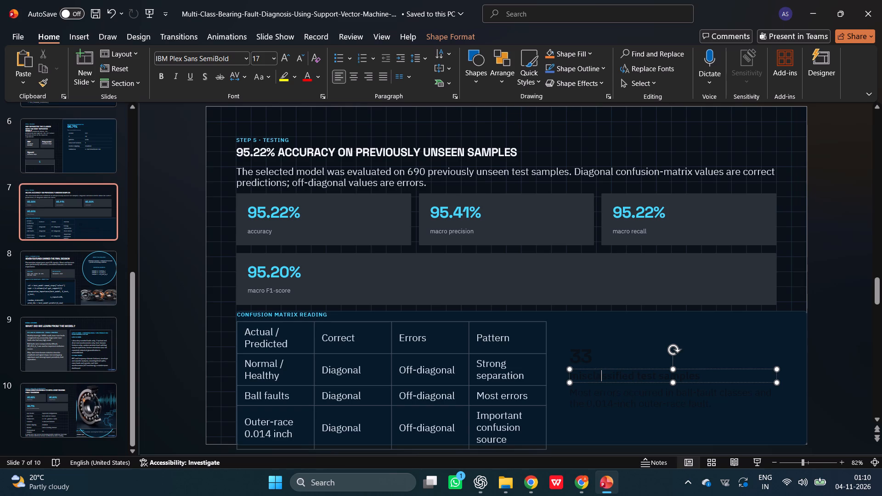
# Colour the "33", "misclassified test samples" and "Most errors occurred" texts beside slide 7's confusion matrix table white.
pyautogui.moveTo(571, 357); pyautogui.dragTo(719, 401)
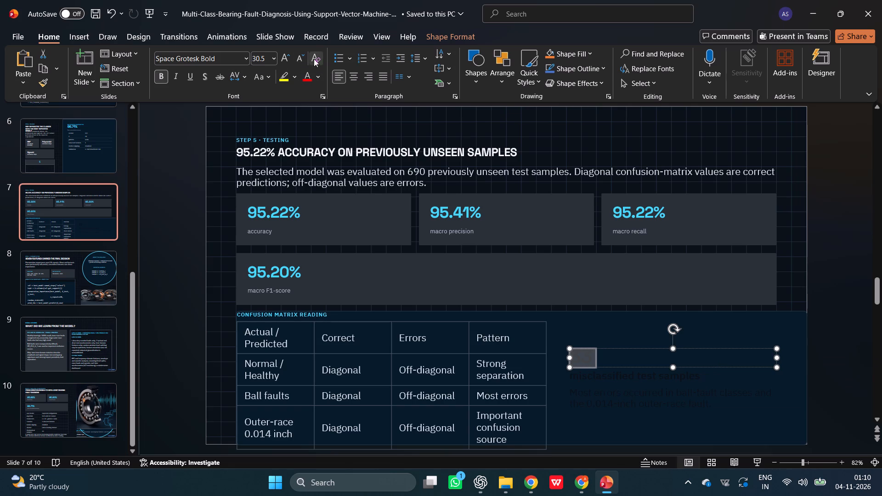
pyautogui.click(317, 77)
pyautogui.click(312, 132)
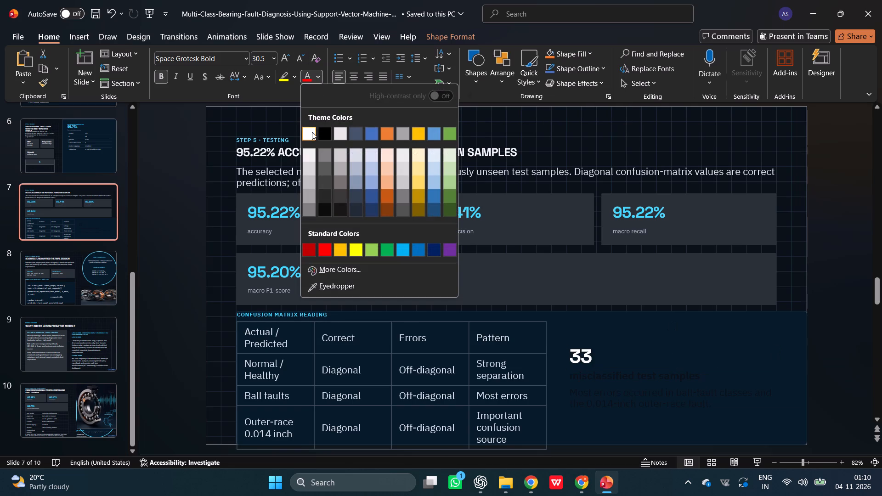
pyautogui.click(577, 377)
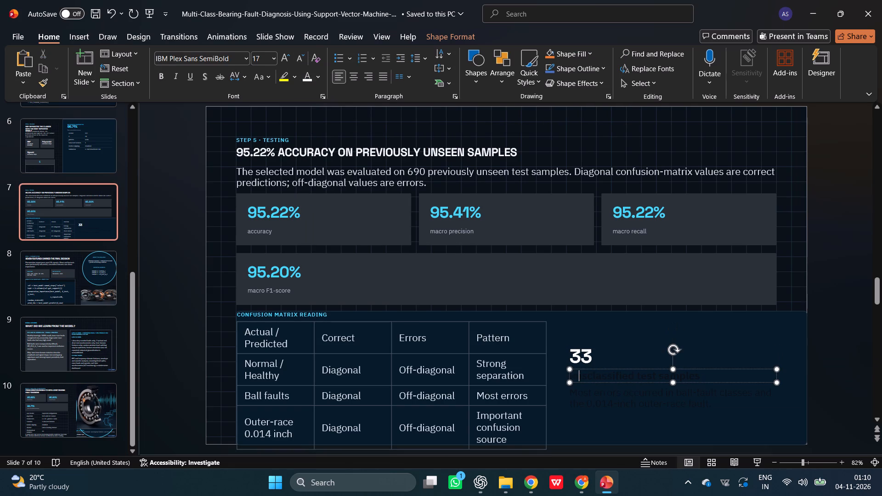
pyautogui.hotkey('ctrl', 'a')
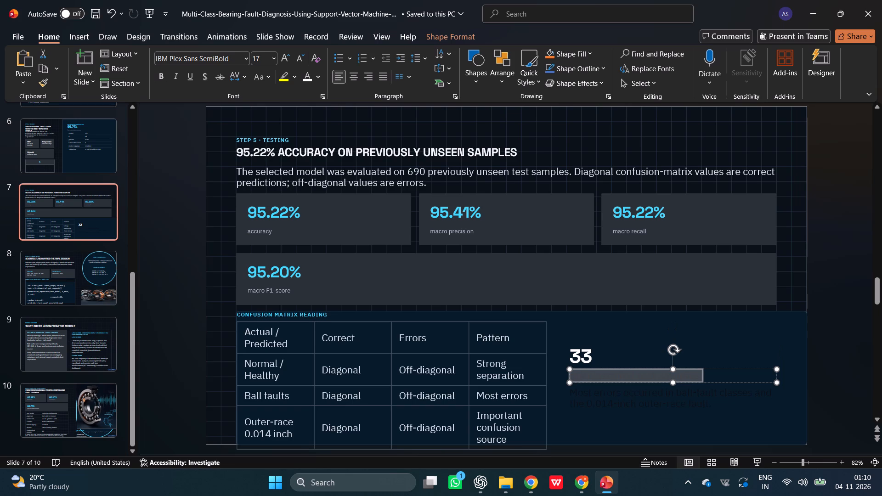
pyautogui.click(310, 79)
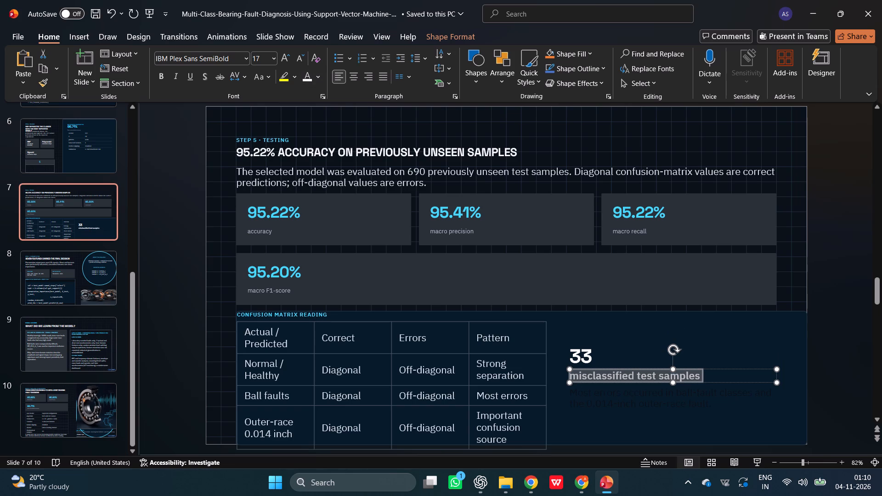
pyautogui.moveTo(569, 390); pyautogui.dragTo(719, 409)
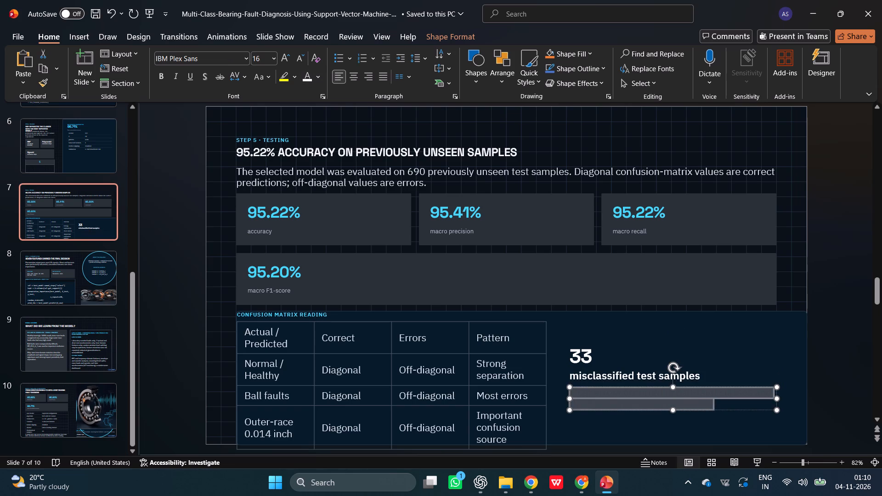
pyautogui.moveTo(719, 409); pyautogui.dragTo(764, 402)
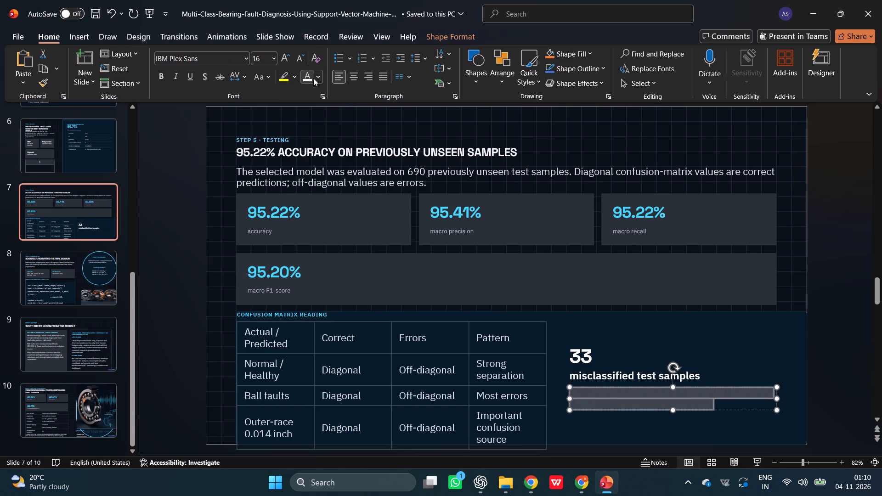
pyautogui.click(310, 78)
pyautogui.click(701, 425)
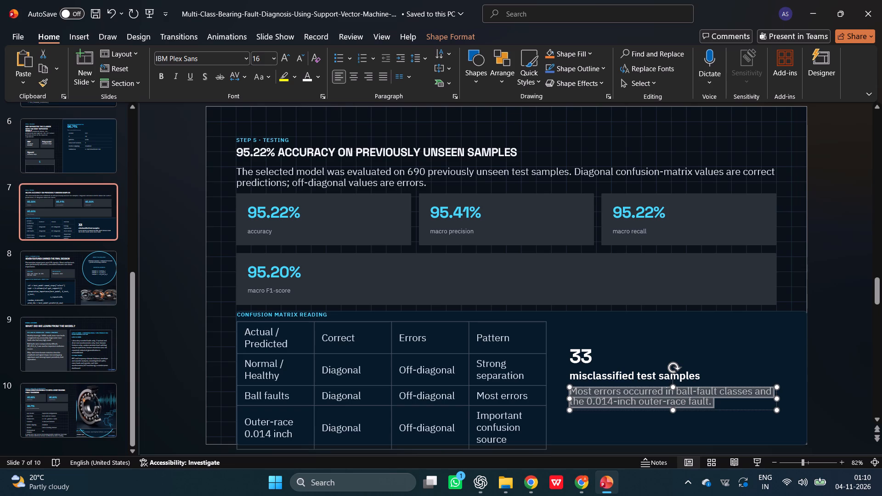
# Shift slide 7's confusion matrix table up slightly, closer beneath the "Confusion matrix reading" label.
pyautogui.click(224, 378)
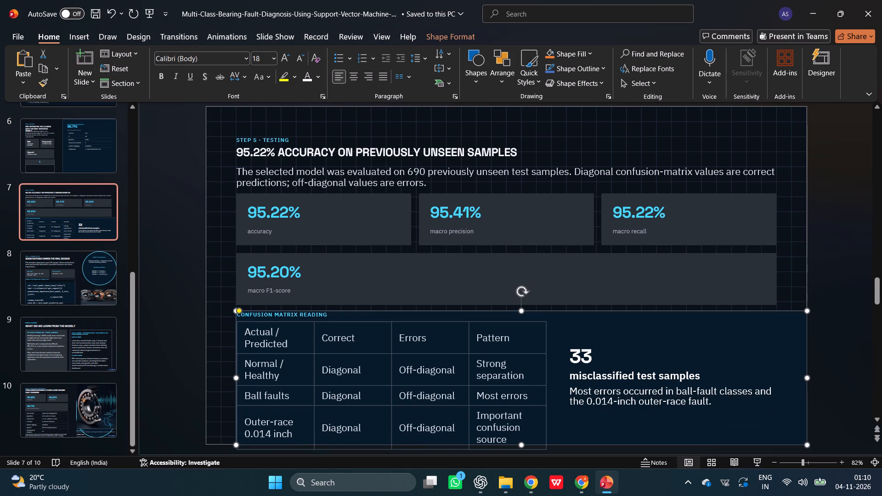
pyautogui.click(478, 447)
pyautogui.moveTo(392, 450); pyautogui.dragTo(392, 442)
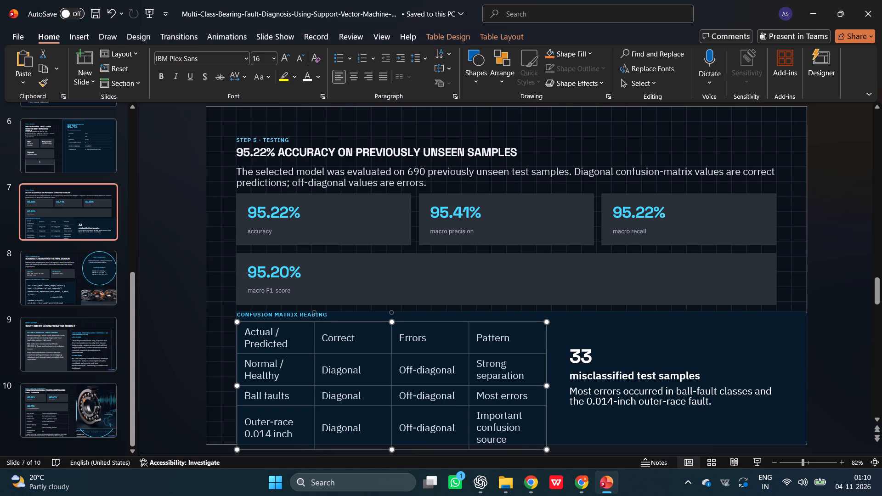
pyautogui.moveTo(420, 323); pyautogui.dragTo(420, 319)
pyautogui.click(219, 358)
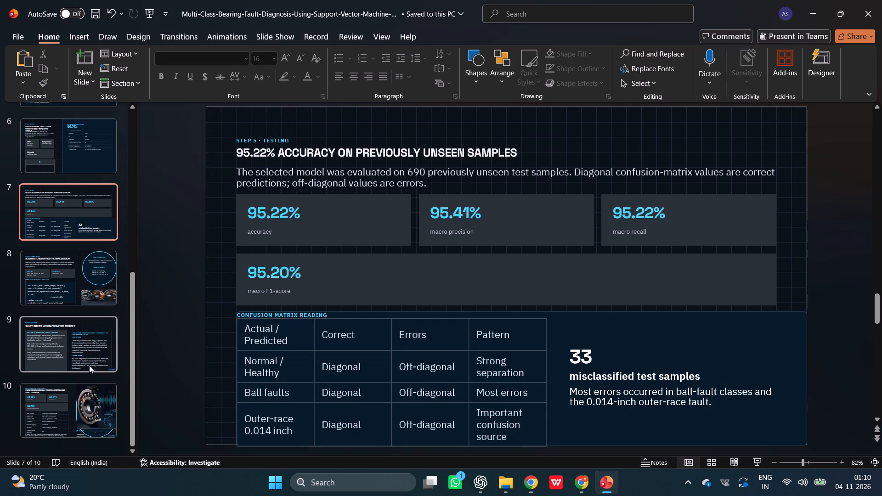
# Delete the bearing picture above the "Next potential" text on slide 10.
pyautogui.click(90, 401)
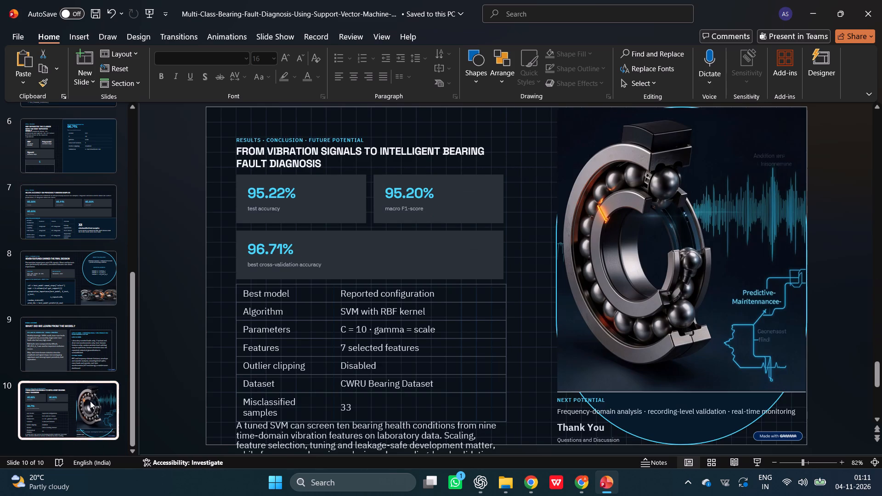
pyautogui.scroll(-4, 90, 401)
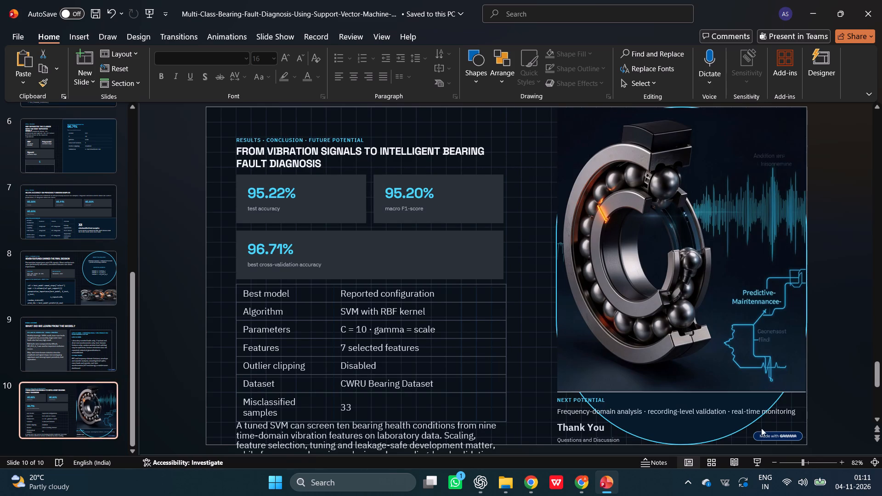
pyautogui.click(728, 409)
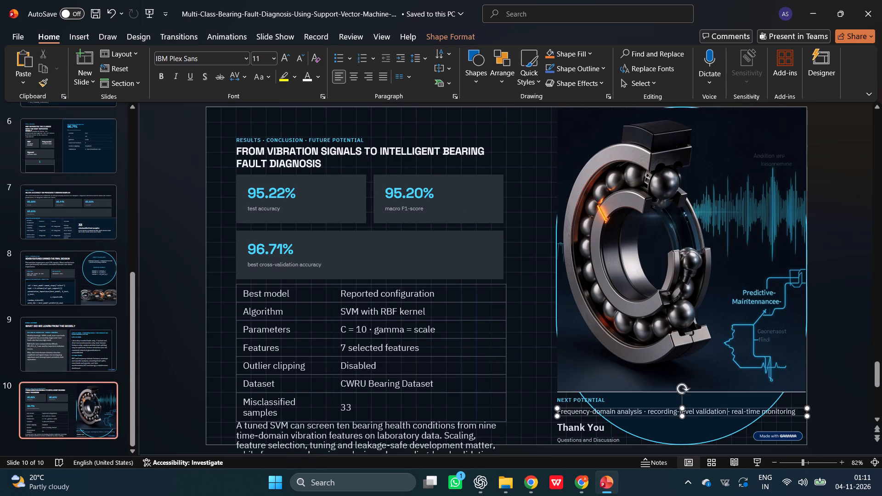
pyautogui.click(635, 373)
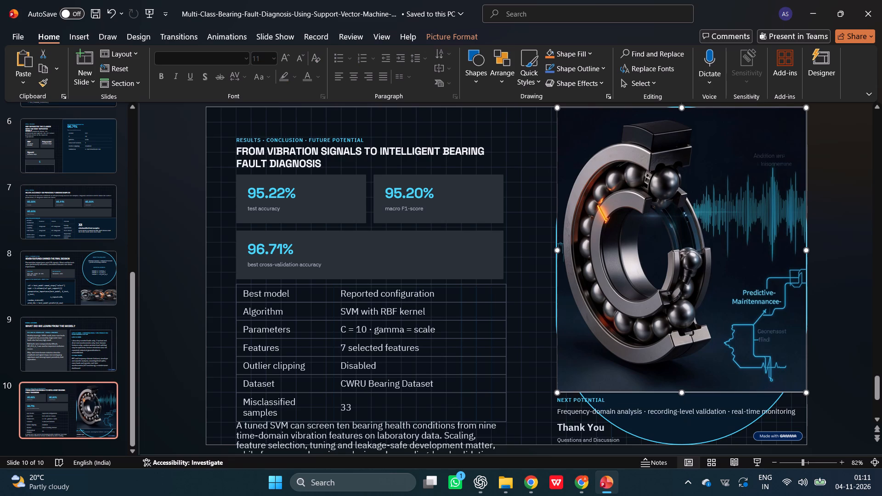
pyautogui.press('Delete')
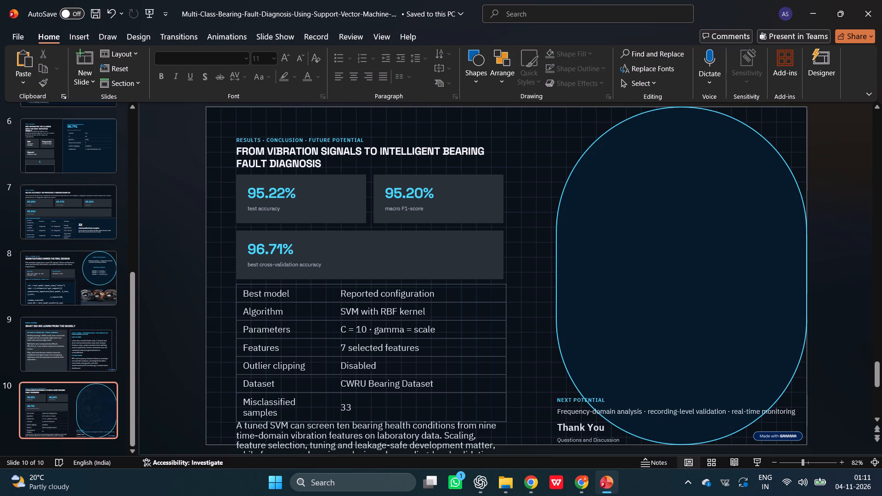
pyautogui.click(582, 411)
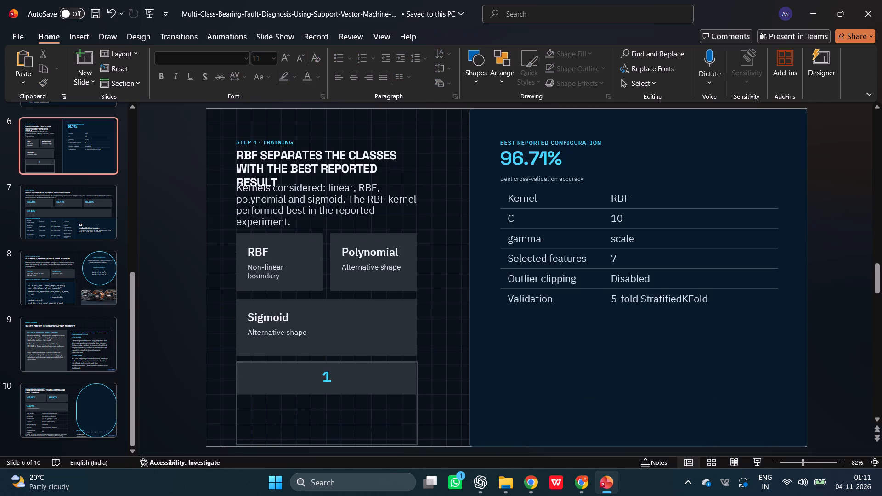
# On slide 6, colour the hidden "Report caveat" label and the param_grid note beneath it white.
pyautogui.scroll(-4, 79, 411)
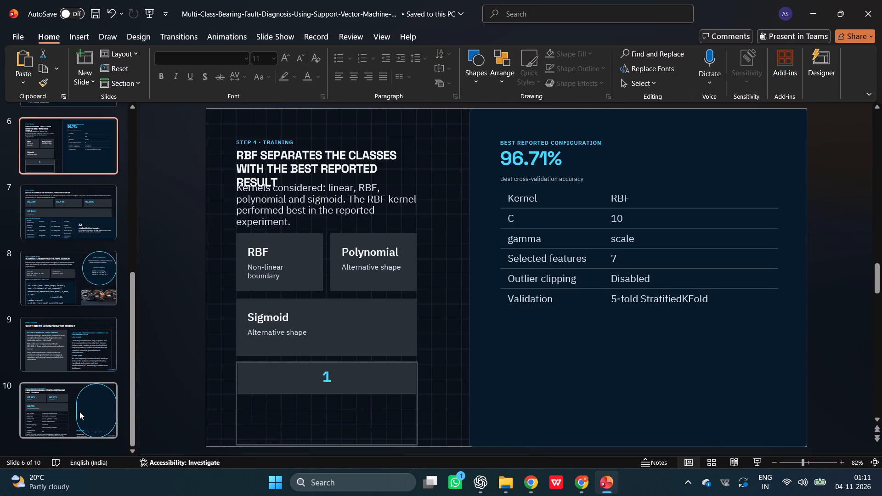
pyautogui.scroll(-2, 79, 411)
pyautogui.click(275, 372)
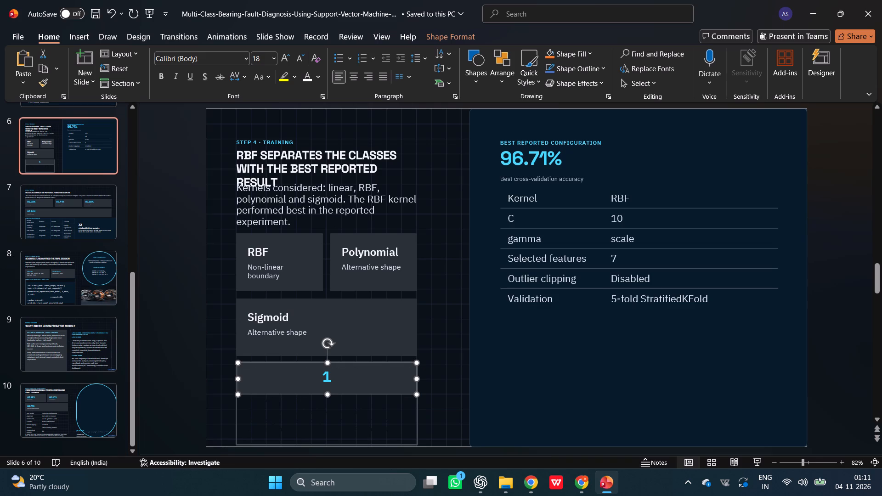
pyautogui.click(259, 411)
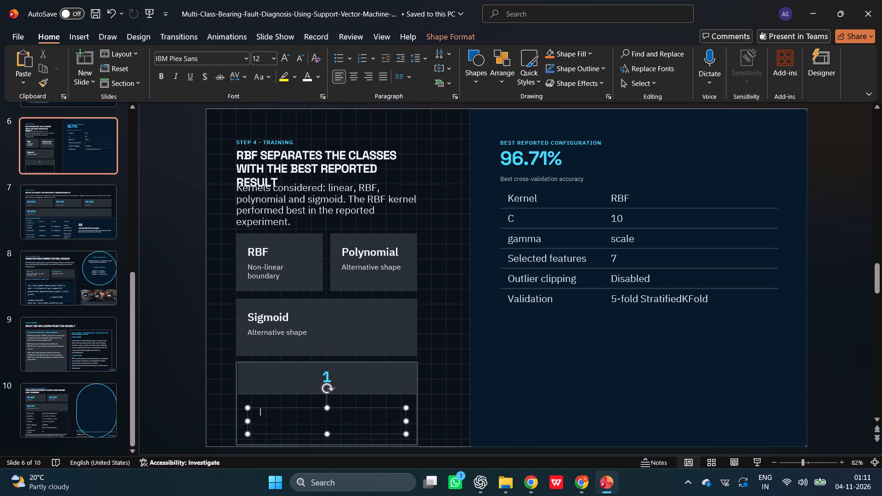
pyautogui.click(253, 400)
pyautogui.hotkey('ctrl', 'a')
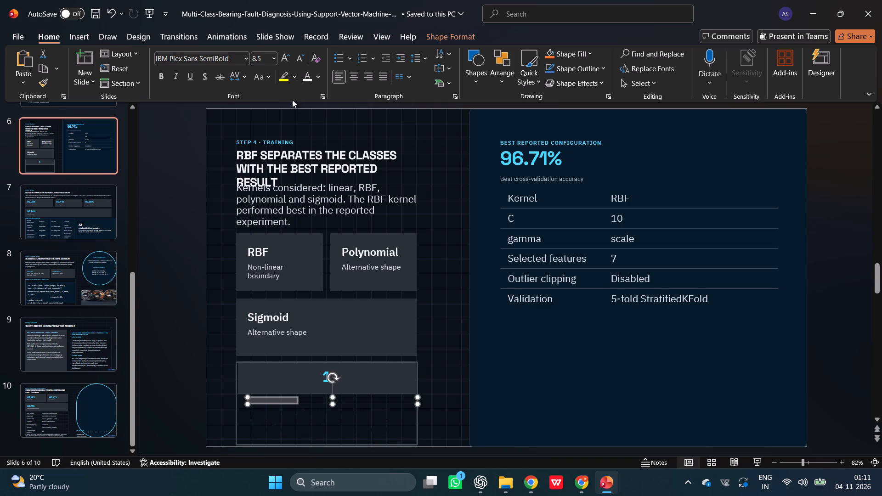
pyautogui.click(309, 75)
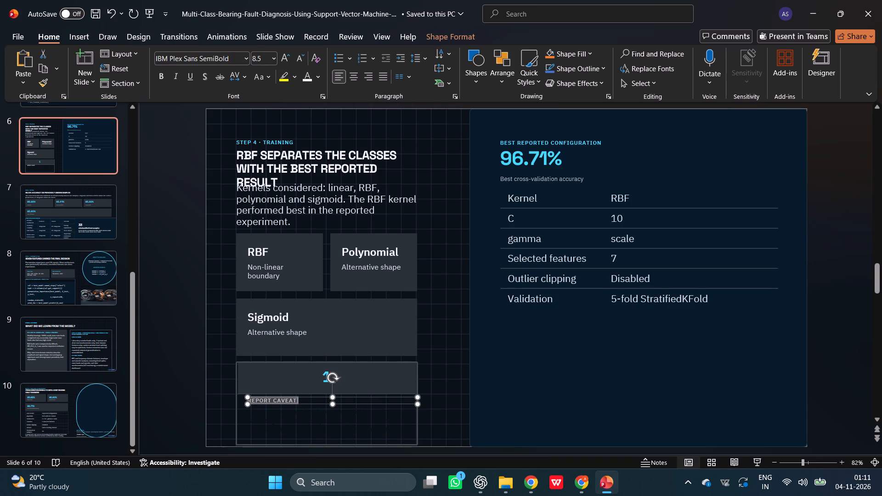
pyautogui.click(288, 410)
pyautogui.hotkey('ctrl', 'a')
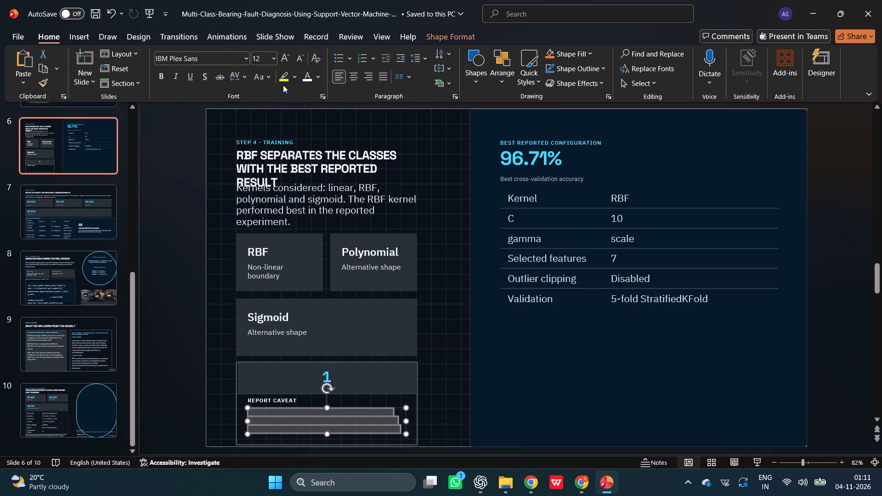
pyautogui.click(305, 75)
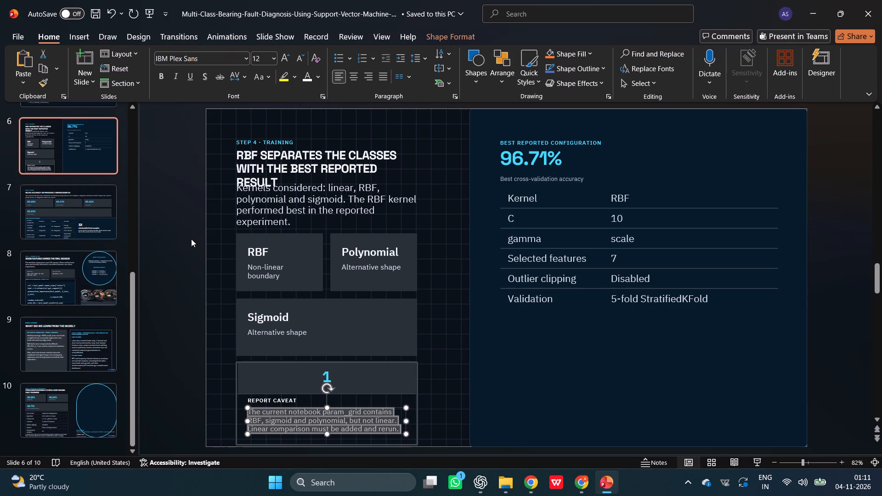
pyautogui.click(190, 240)
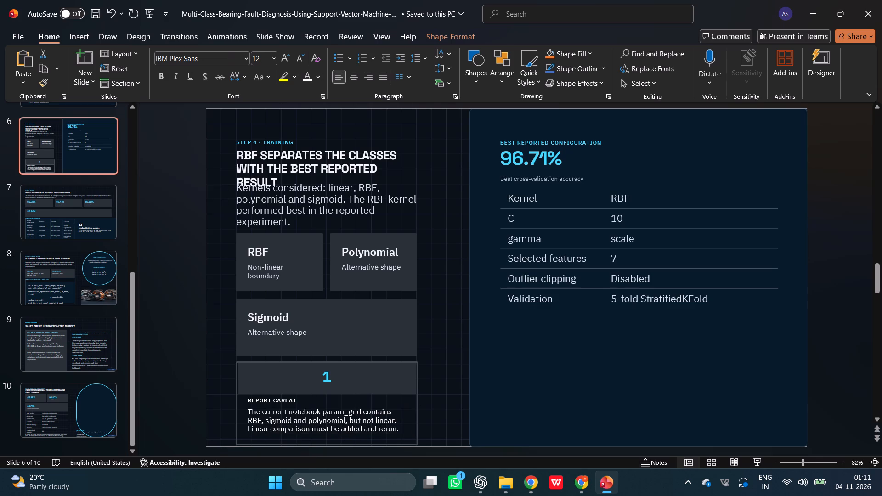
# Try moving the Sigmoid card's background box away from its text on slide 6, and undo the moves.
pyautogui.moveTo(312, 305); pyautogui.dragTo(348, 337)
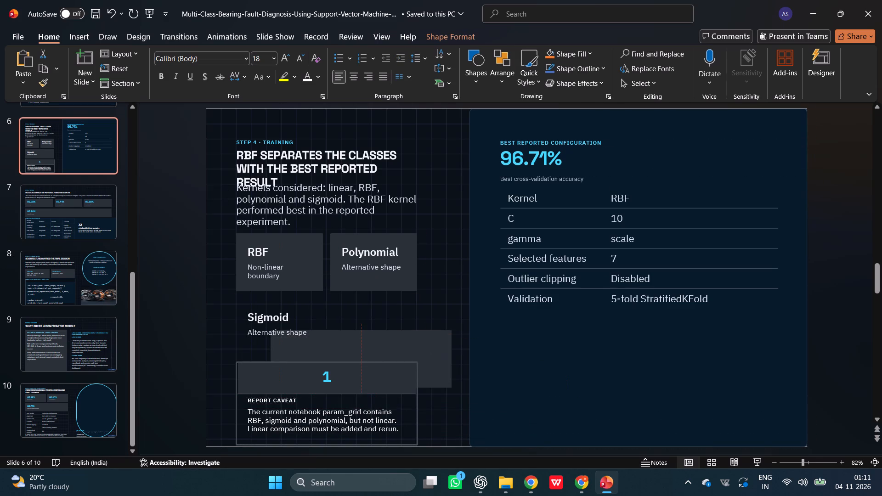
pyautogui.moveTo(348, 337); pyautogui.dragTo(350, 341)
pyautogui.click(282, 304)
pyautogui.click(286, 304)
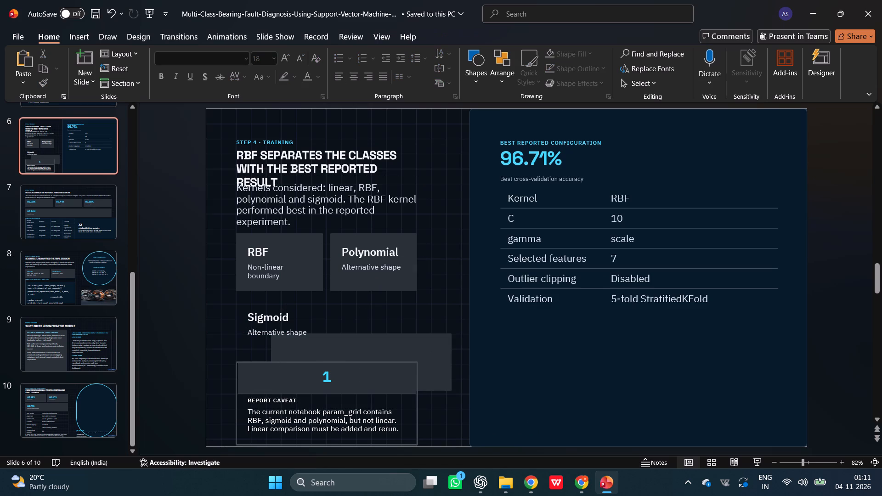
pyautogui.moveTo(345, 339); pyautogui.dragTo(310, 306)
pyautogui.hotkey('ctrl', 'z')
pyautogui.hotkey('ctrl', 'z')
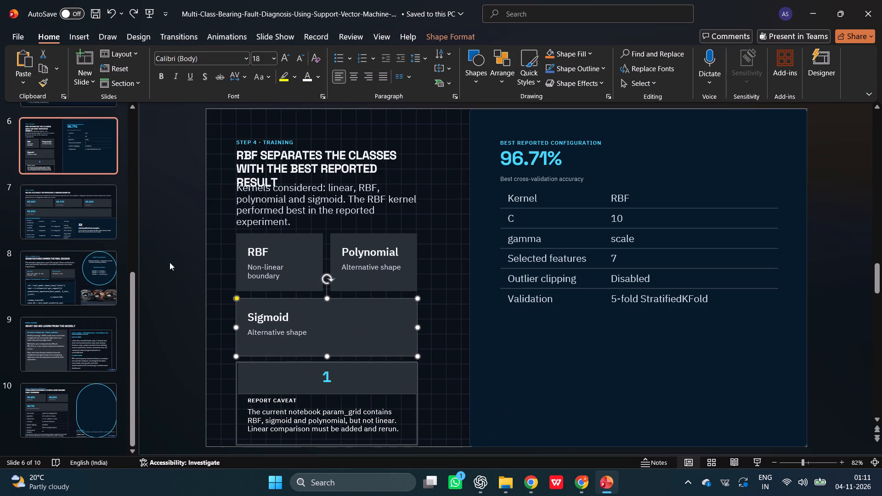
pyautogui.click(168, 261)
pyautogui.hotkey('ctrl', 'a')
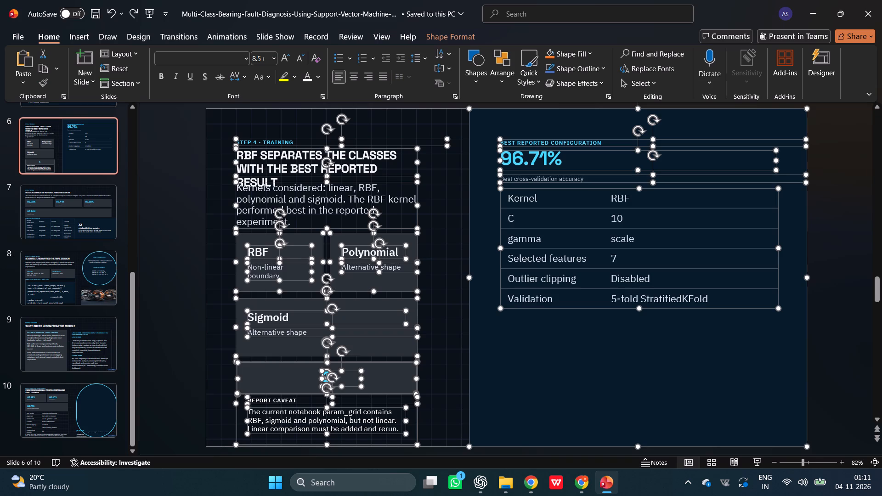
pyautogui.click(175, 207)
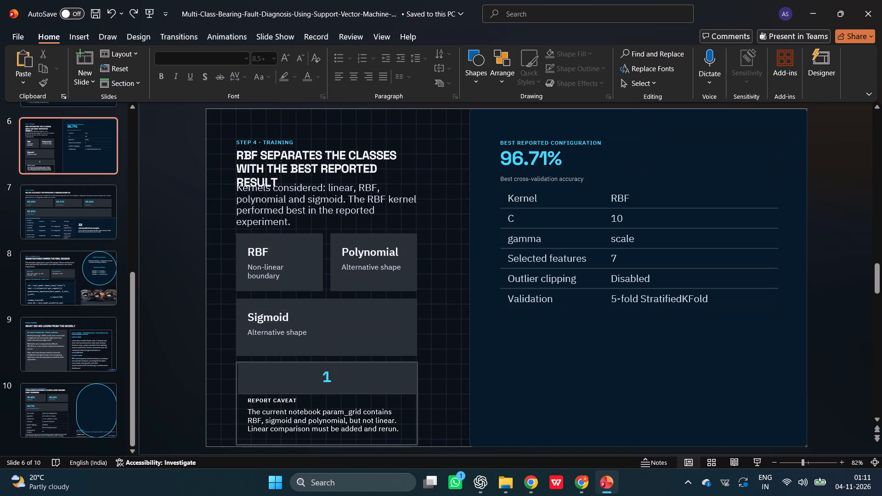
# Move the "STEP 4 · TRAINING" label on slide 6 slightly upward, away from the heading below it.
pyautogui.click(300, 197)
pyautogui.click(268, 176)
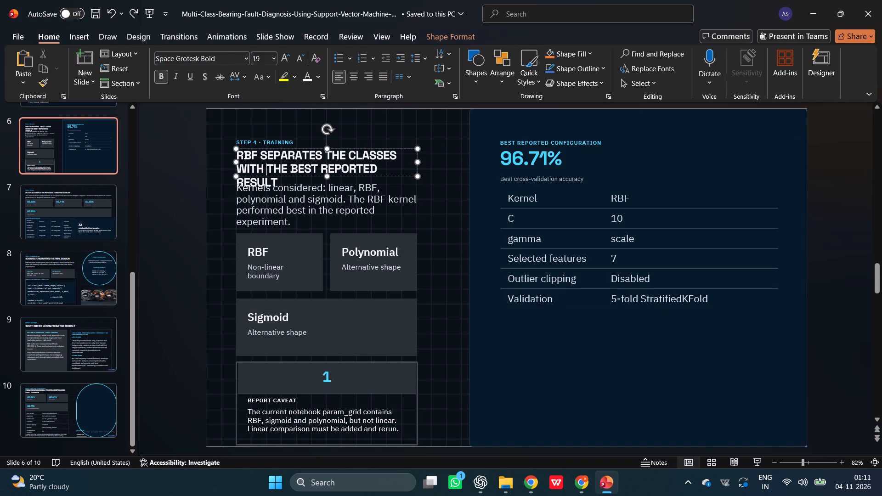
pyautogui.click(273, 139)
pyautogui.click(303, 135)
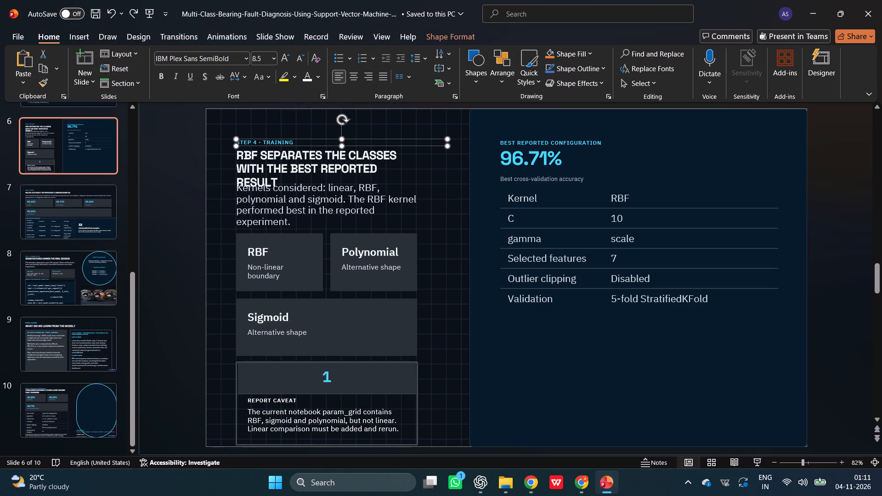
pyautogui.press('Up')
pyautogui.press('Up')
pyautogui.press('Up')
pyautogui.press('Up')
pyautogui.press('Up')
pyautogui.press('Up')
pyautogui.press('Up')
pyautogui.press('Up')
pyautogui.press('Up')
pyautogui.press('Up')
pyautogui.press('Up')
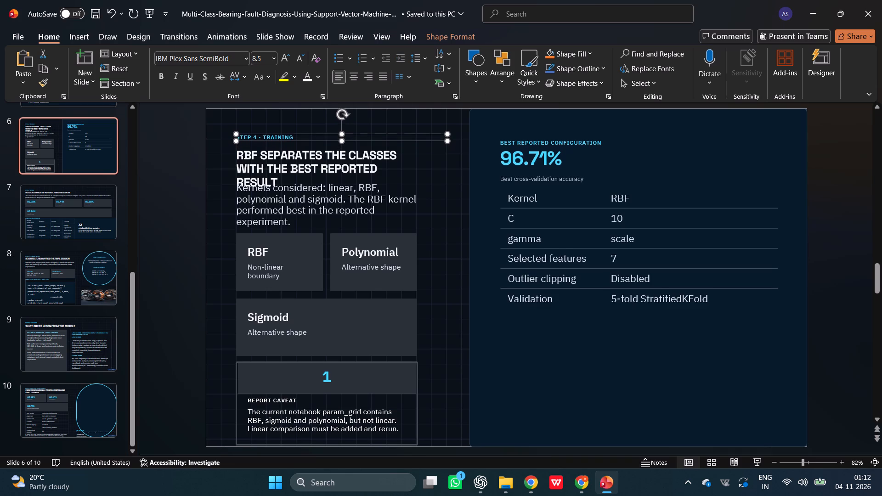
# Move the "RBF separates the classes with the best reported result" heading on slide 6 slightly upward, clear of the body text.
pyautogui.click(288, 159)
pyautogui.press('Up')
pyautogui.press('Up')
pyautogui.press('Up')
pyautogui.press('Up')
pyautogui.press('Up')
pyautogui.press('Up')
pyautogui.press('Up')
pyautogui.press('Up')
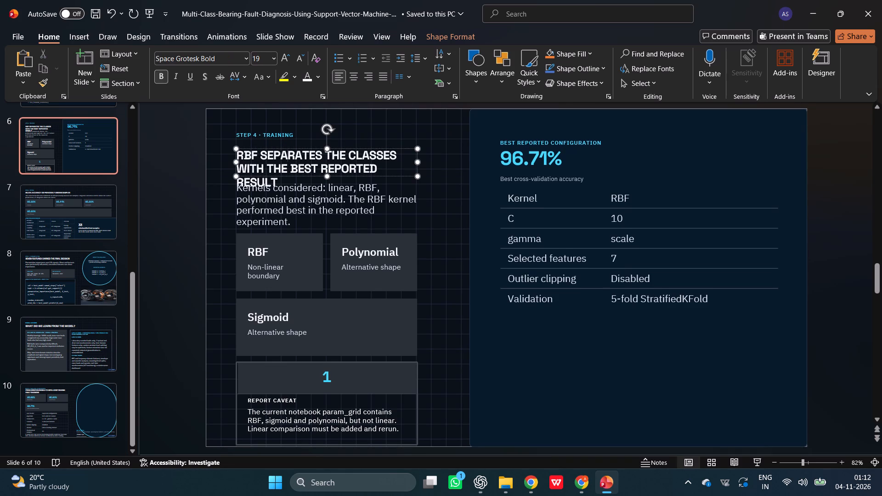
pyautogui.click(308, 145)
pyautogui.press('Up')
pyautogui.press('Up')
pyautogui.press('Up')
pyautogui.press('Up')
pyautogui.press('Up')
pyautogui.press('Up')
pyautogui.press('Up')
pyautogui.press('Up')
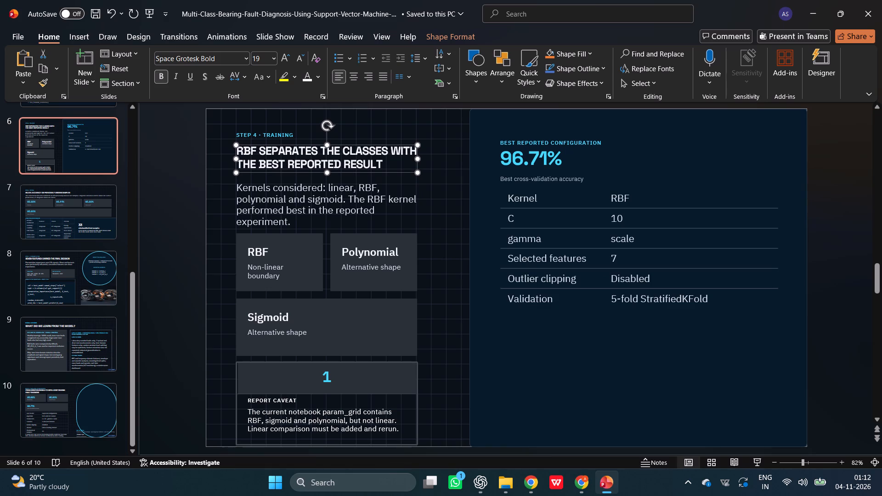
# Move the "Kernels considered" paragraph on slide 6 slightly upward, closer to the heading and away from the cards below.
pyautogui.click(273, 203)
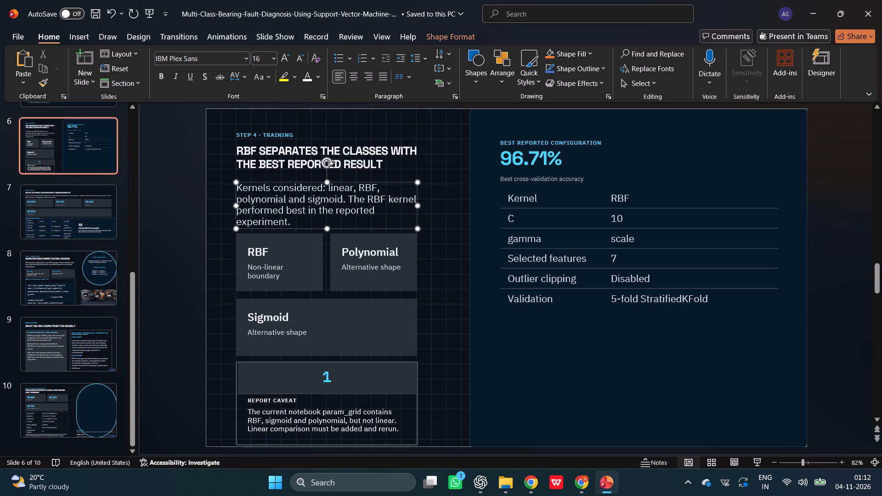
pyautogui.click(294, 182)
pyautogui.press('Up')
pyautogui.press('Up')
pyautogui.press('Up')
pyautogui.press('Up')
pyautogui.press('Up')
pyautogui.press('Up')
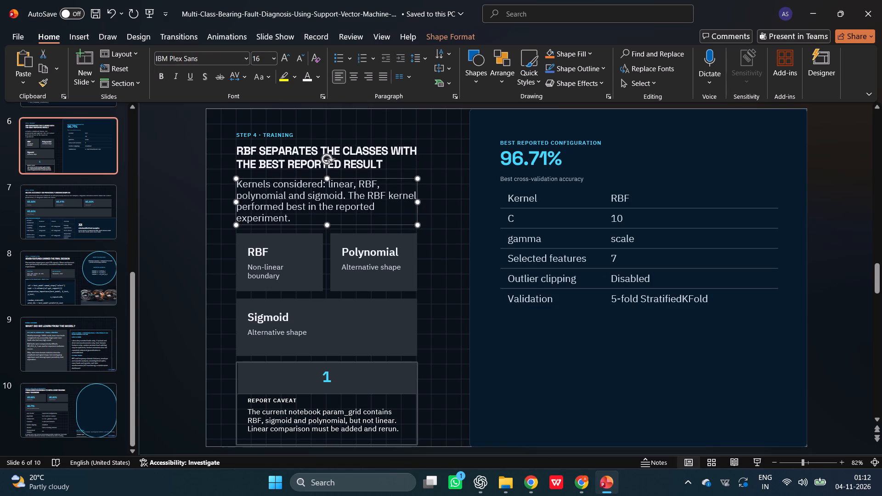
pyautogui.press('Up')
pyautogui.press('Up')
pyautogui.press('Up')
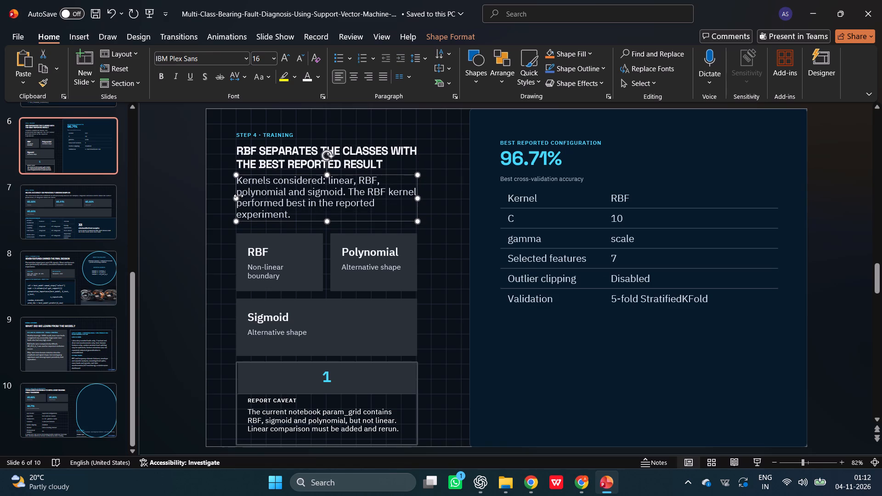
pyautogui.click(180, 220)
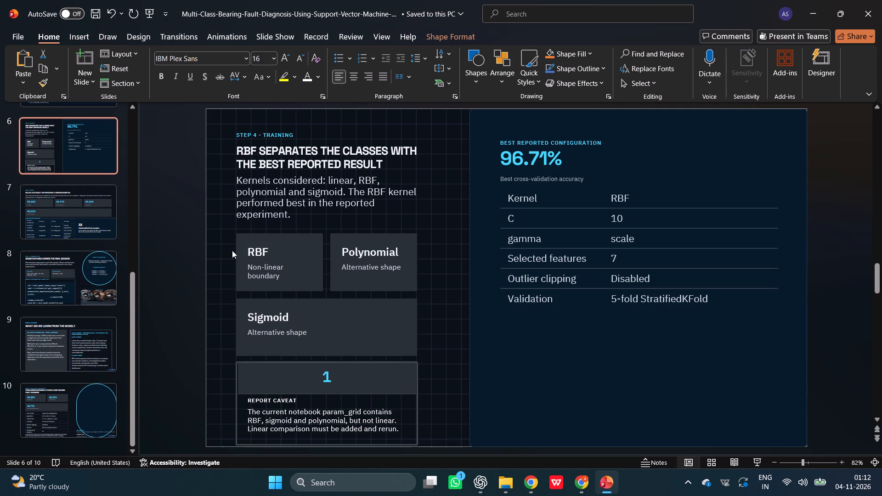
# On slide 10, move the "Thank You" text into the upper part of the large rounded shape.
pyautogui.click(76, 420)
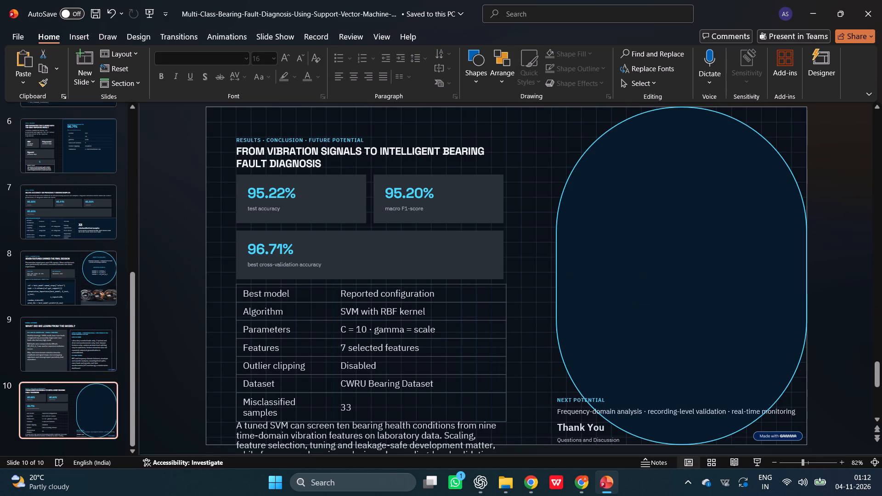
pyautogui.click(647, 378)
pyautogui.click(594, 434)
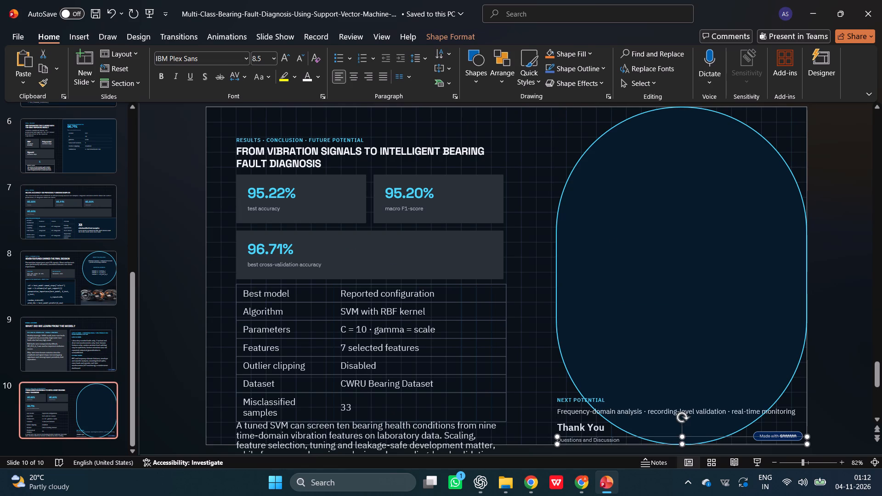
pyautogui.click(578, 429)
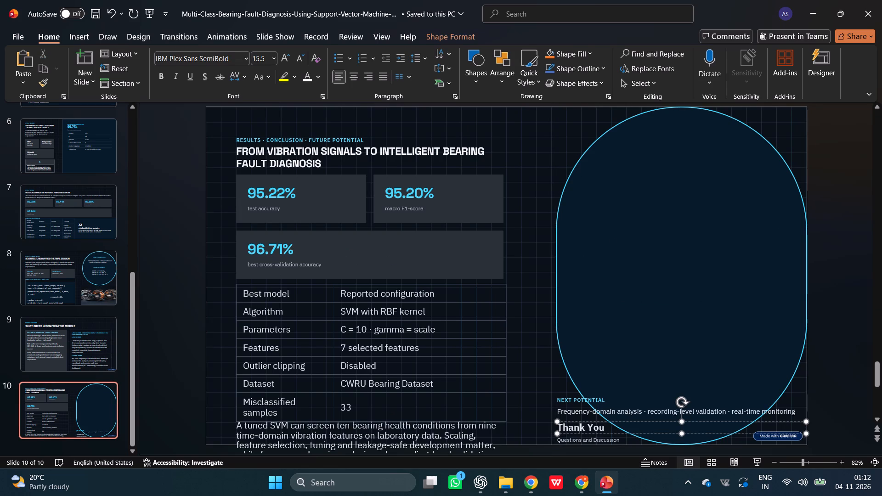
pyautogui.moveTo(611, 422); pyautogui.dragTo(703, 191)
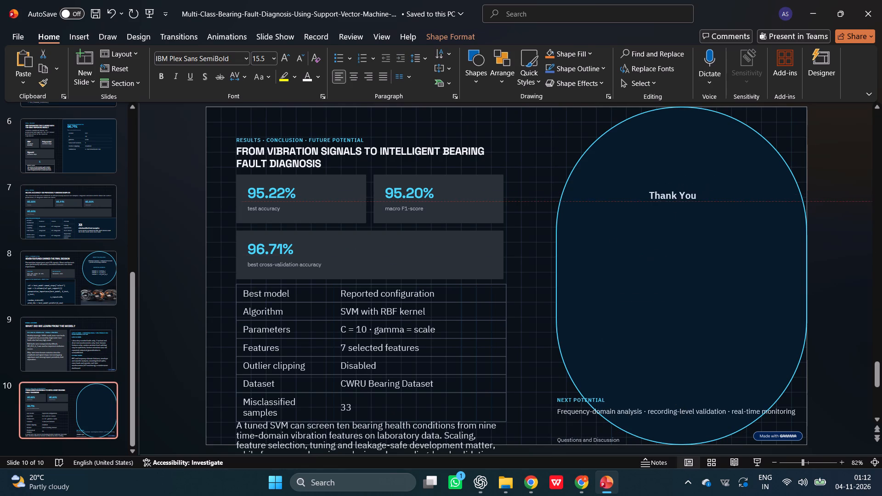
pyautogui.moveTo(703, 191); pyautogui.dragTo(707, 186)
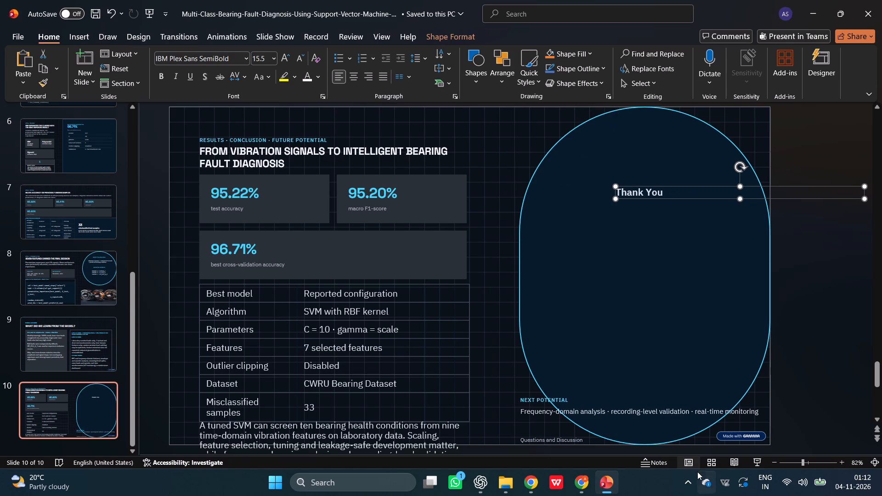
# Delete the "Questions and Discussion" text at the bottom of slide 10.
pyautogui.click(755, 434)
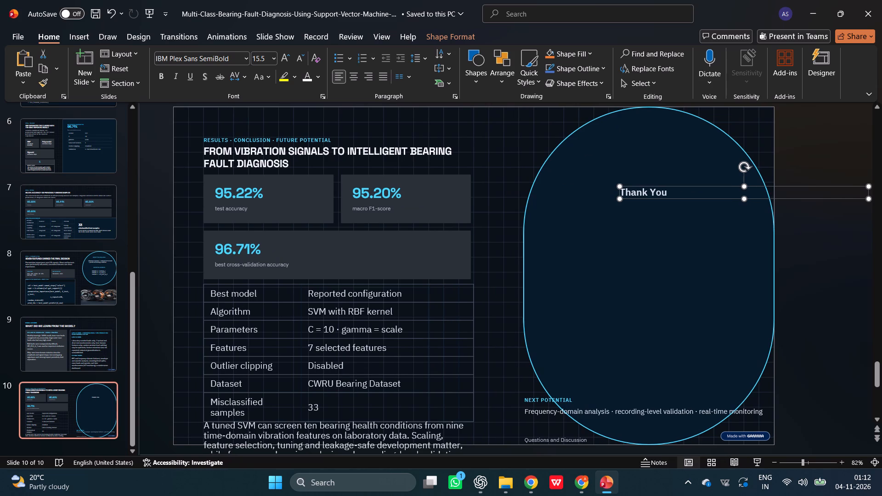
pyautogui.click(599, 434)
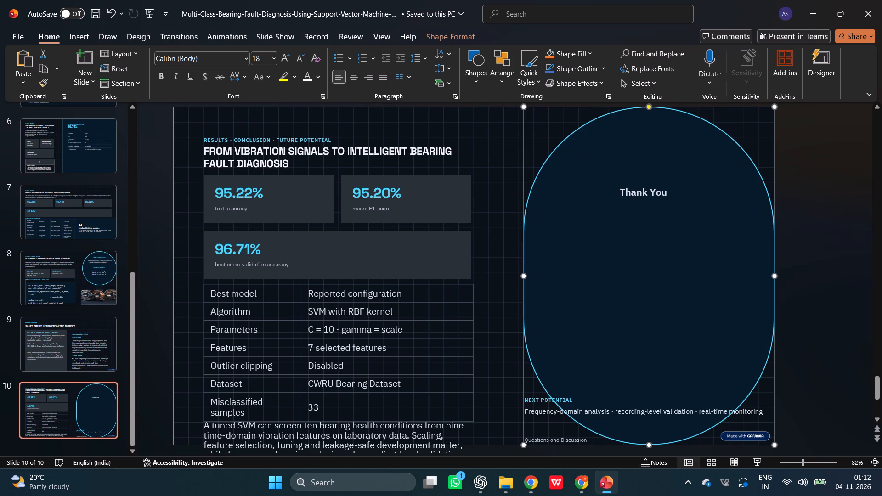
pyautogui.click(569, 439)
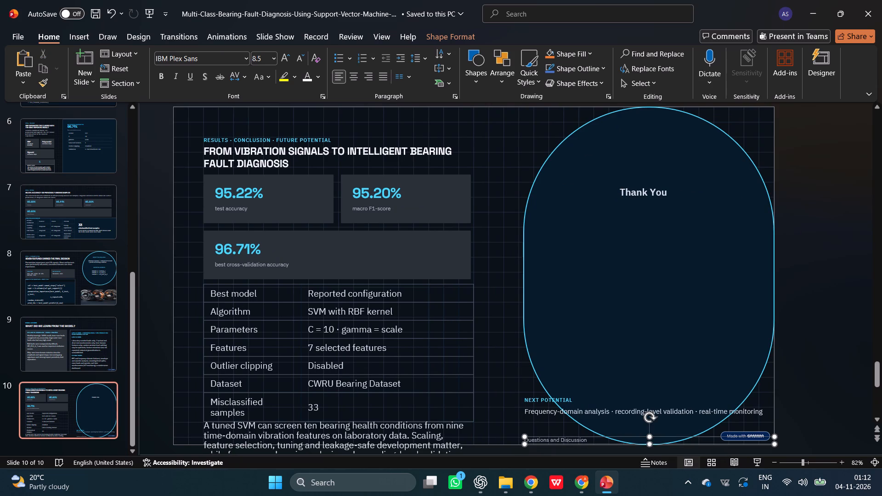
pyautogui.click(581, 438)
pyautogui.press('Delete')
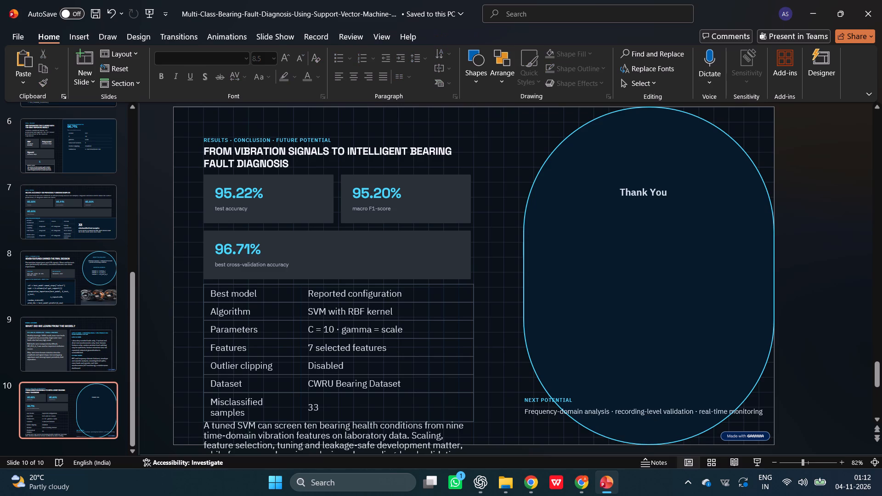
# Move the "Thank You" text on slide 10 down to just above the "Next potential" label.
pyautogui.click(556, 413)
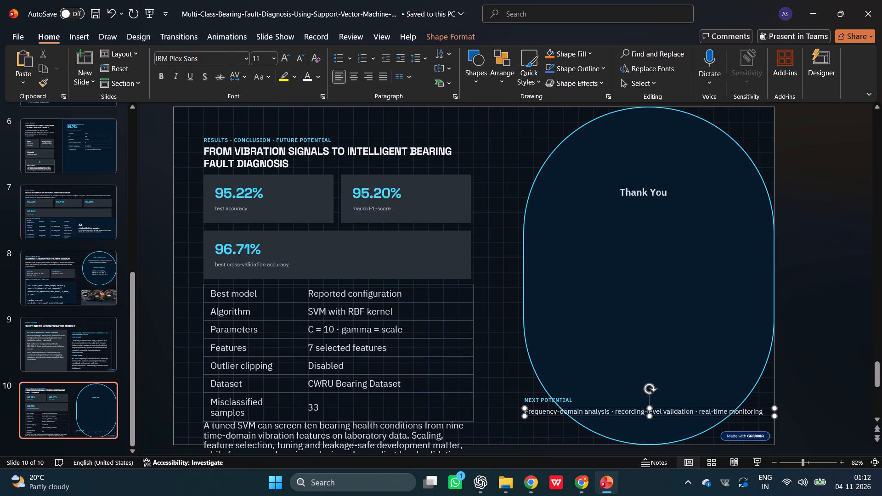
pyautogui.click(554, 399)
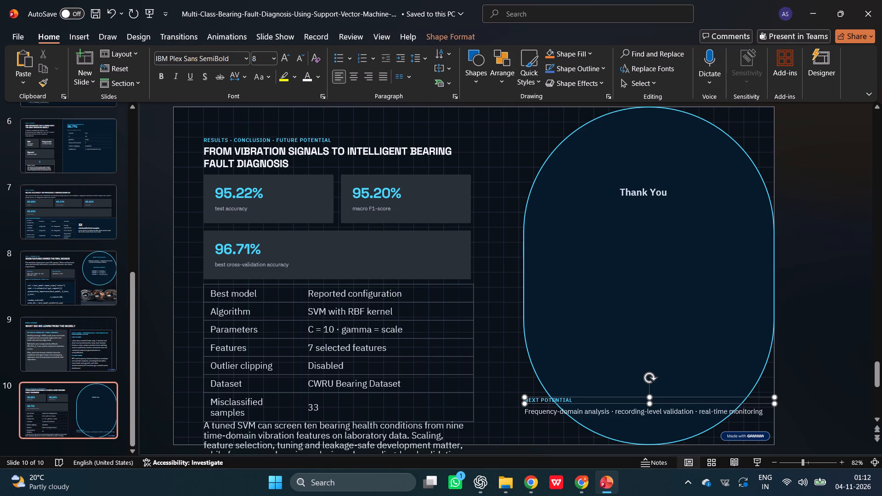
pyautogui.click(567, 396)
pyautogui.click(648, 187)
pyautogui.moveTo(657, 187); pyautogui.dragTo(664, 370)
# Move the "NEXT POTENTIAL" label on slide 10 into the upper middle of the large rounded shape.
pyautogui.click(528, 399)
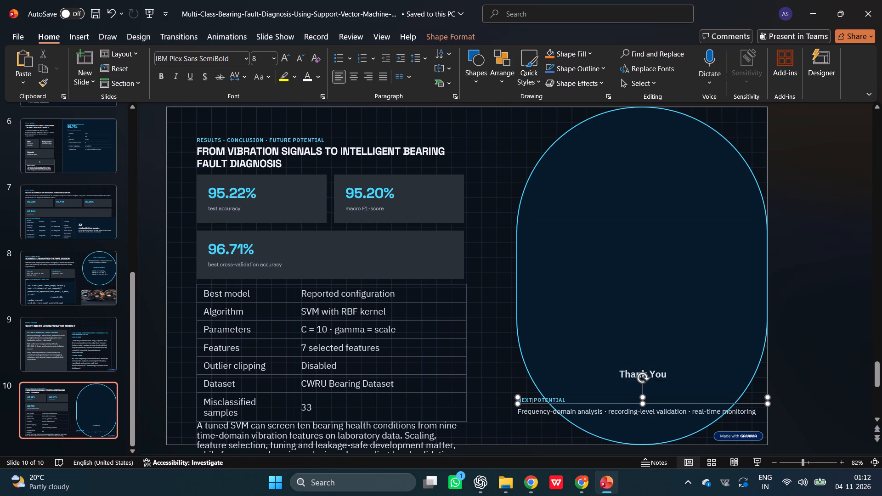
pyautogui.moveTo(546, 396); pyautogui.dragTo(639, 169)
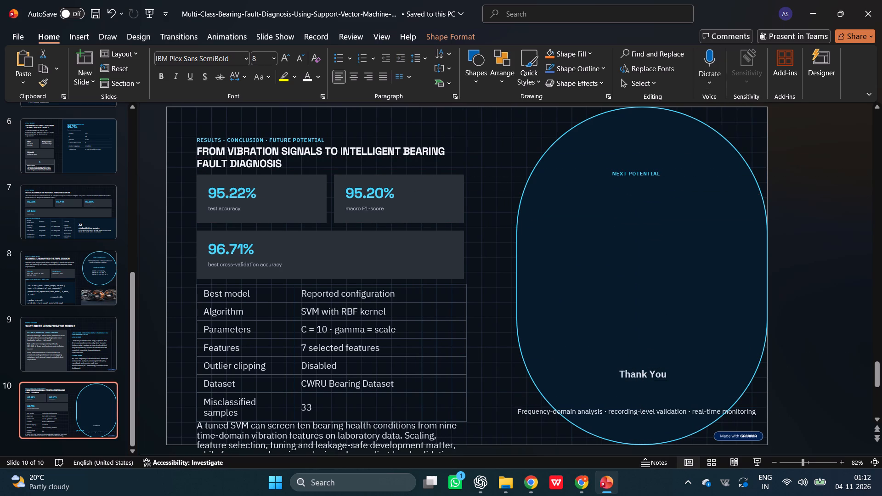
pyautogui.moveTo(639, 169); pyautogui.dragTo(637, 168)
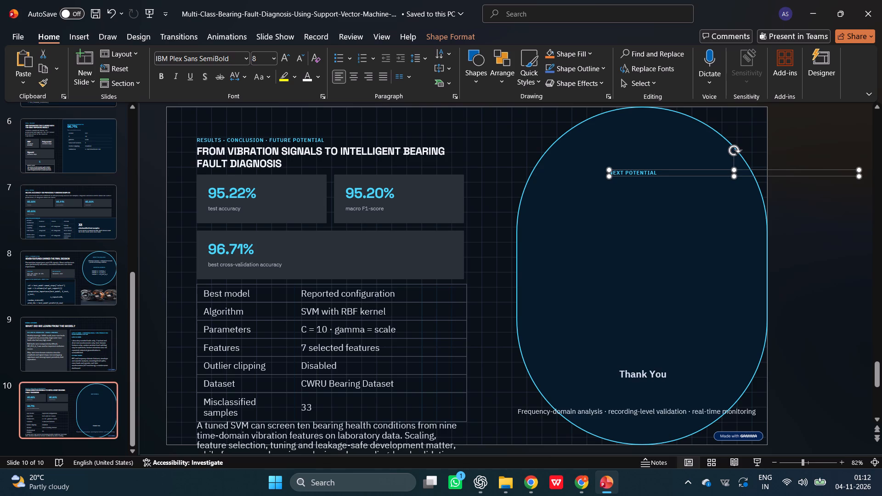
# Move the "Frequency-domain analysis" line on slide 10 up into the rounded shape, below the "NEXT POTENTIAL" label.
pyautogui.click(557, 411)
pyautogui.moveTo(577, 407); pyautogui.dragTo(594, 243)
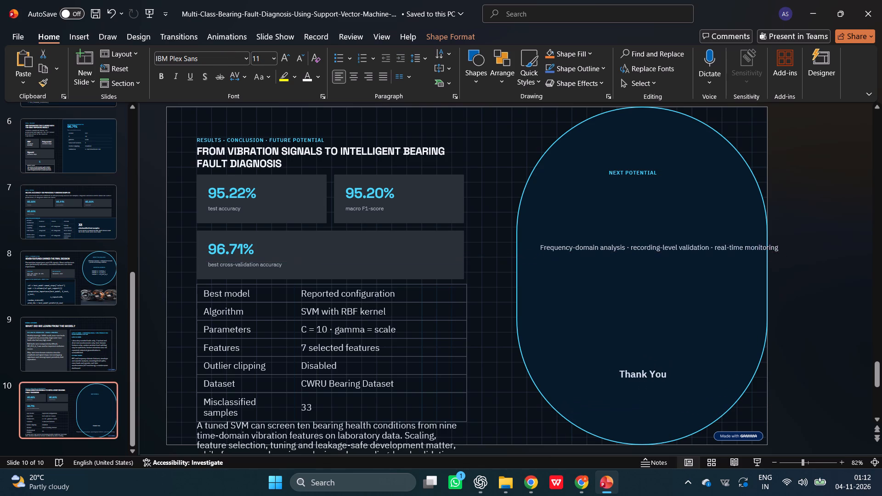
pyautogui.moveTo(594, 243); pyautogui.dragTo(587, 237)
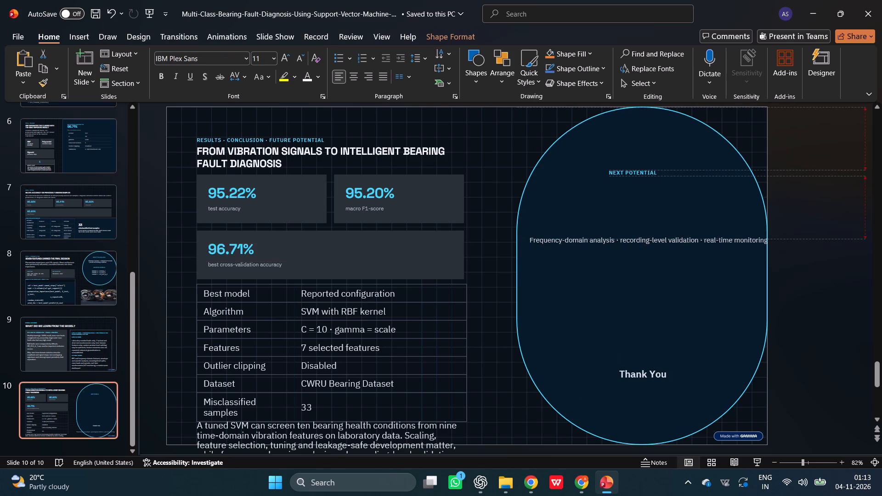
pyautogui.moveTo(587, 237); pyautogui.dragTo(587, 236)
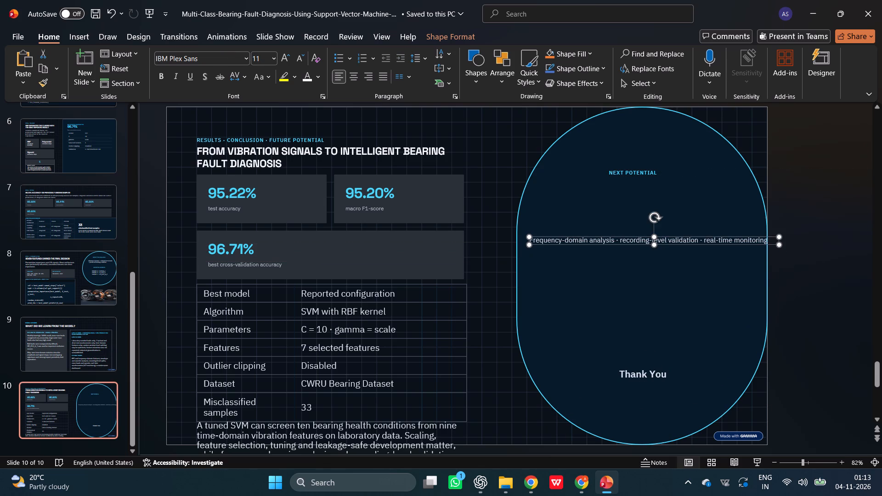
# Shorten the rounded shape on slide 10 from its bottom edge so that it ends well above "Thank You".
pyautogui.click(640, 442)
pyautogui.moveTo(640, 446); pyautogui.dragTo(632, 413)
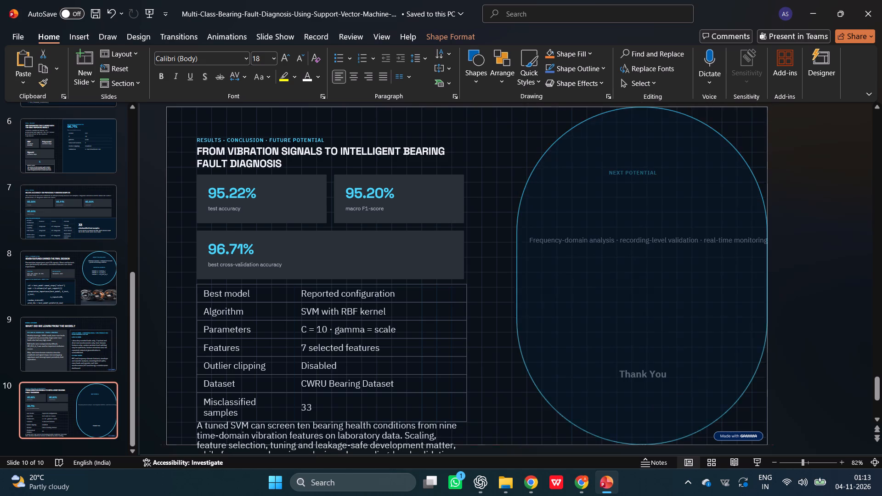
pyautogui.moveTo(632, 413); pyautogui.dragTo(630, 396)
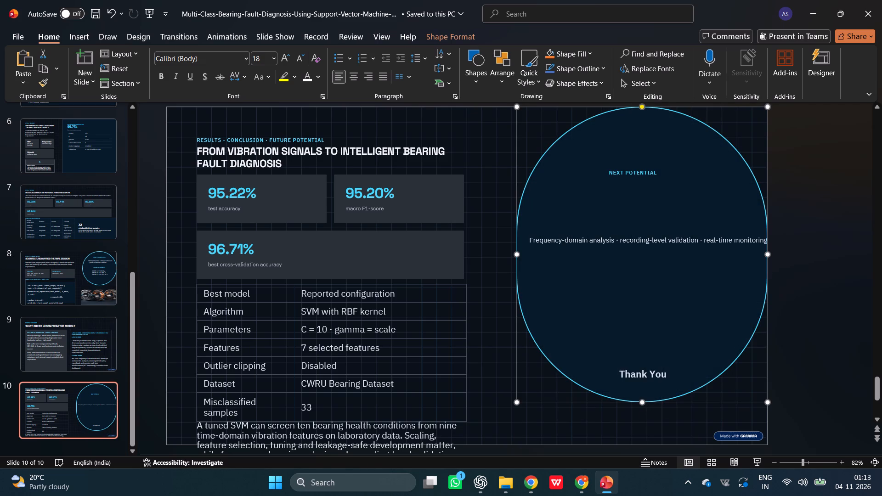
pyautogui.moveTo(641, 403); pyautogui.dragTo(650, 303)
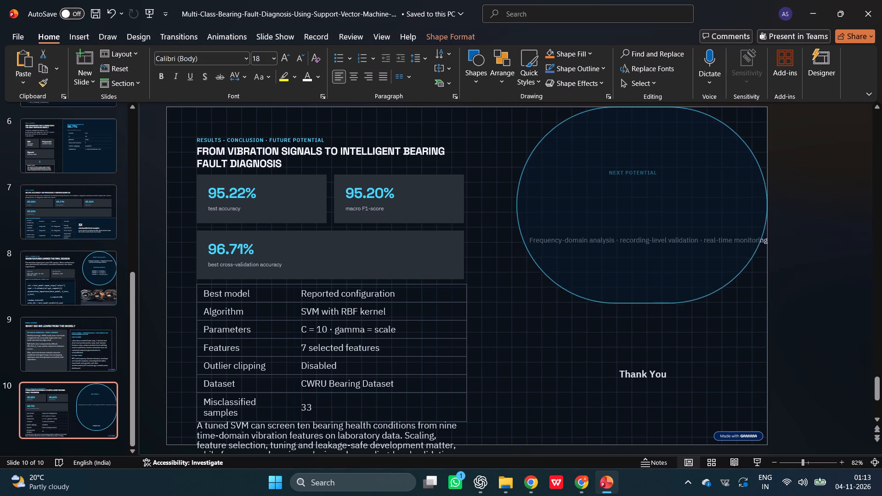
pyautogui.moveTo(650, 303); pyautogui.dragTo(654, 312)
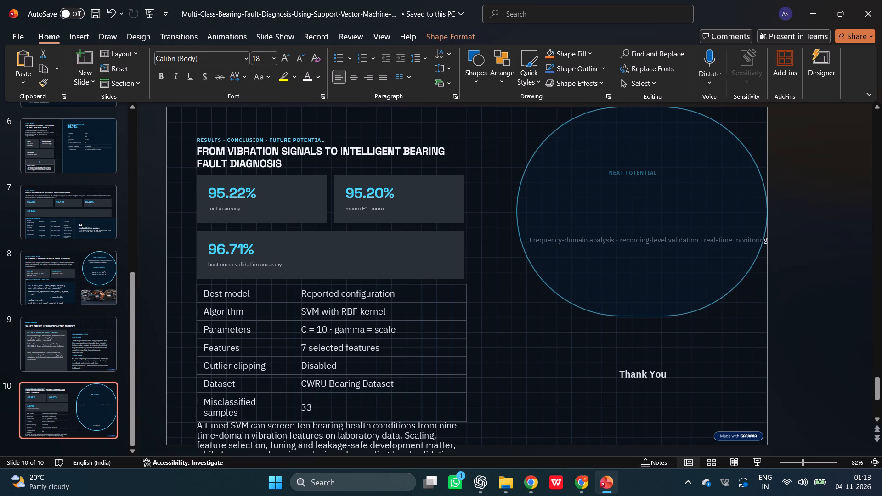
pyautogui.moveTo(654, 312); pyautogui.dragTo(653, 283)
# Move the "Frequency-domain analysis" line to the vertical middle of the shortened shape, just beneath the "NEXT POTENTIAL" label.
pyautogui.click(647, 237)
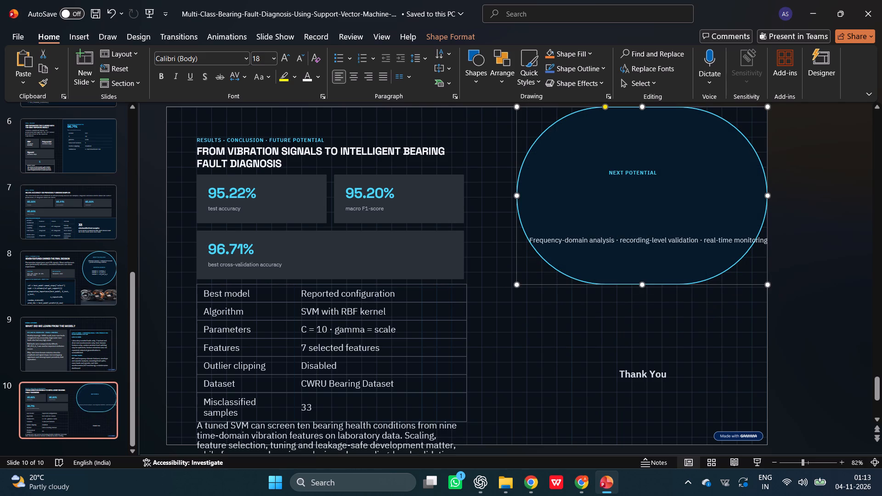
pyautogui.click(661, 237)
pyautogui.click(673, 242)
pyautogui.moveTo(684, 236); pyautogui.dragTo(677, 192)
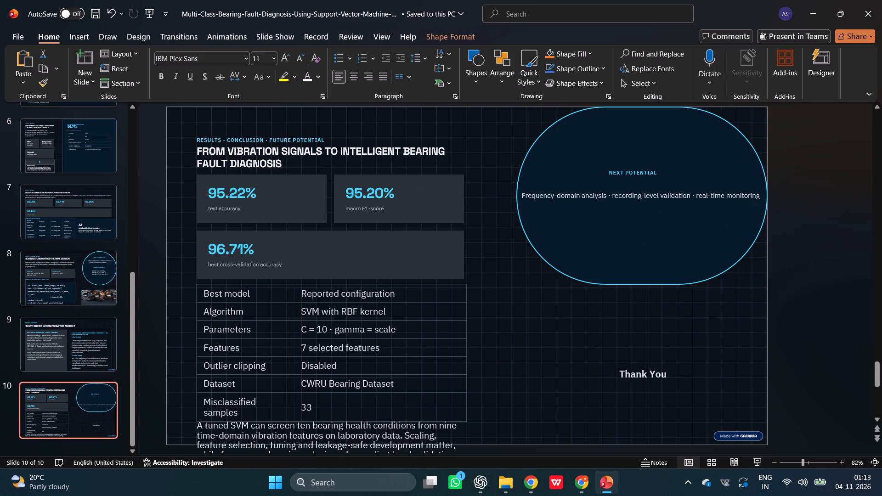
pyautogui.moveTo(677, 192); pyautogui.dragTo(679, 192)
# Set the font size of the "NEXT POTENTIAL" label on slide 10 to 18.
pyautogui.click(627, 170)
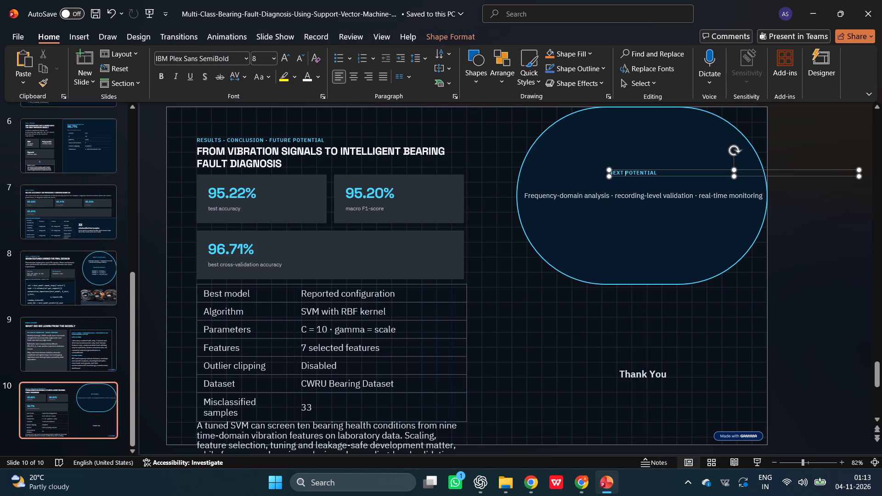
pyautogui.click(633, 169)
pyautogui.hotkey('ctrl', 'a')
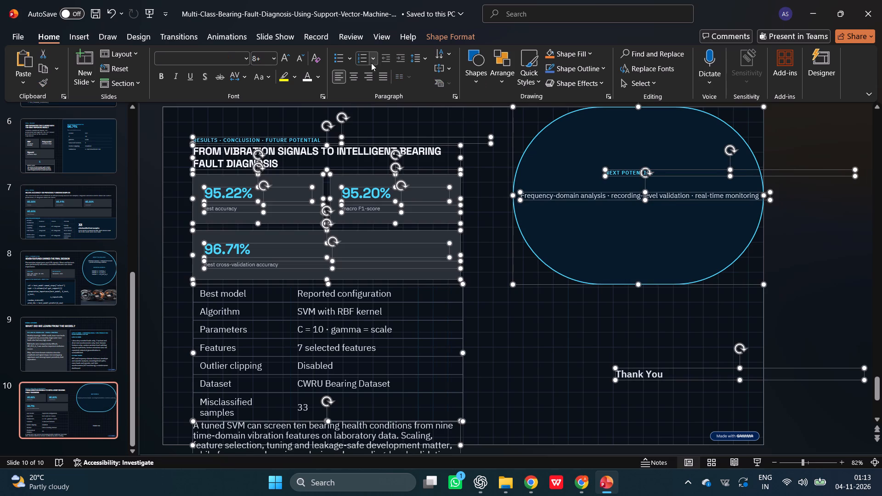
pyautogui.click(537, 158)
pyautogui.click(634, 172)
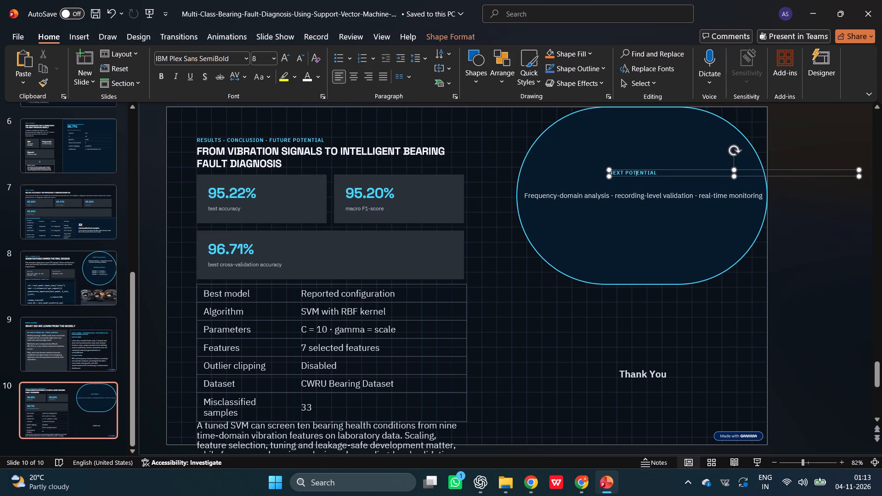
pyautogui.hotkey('ctrl', 'a')
pyautogui.click(275, 56)
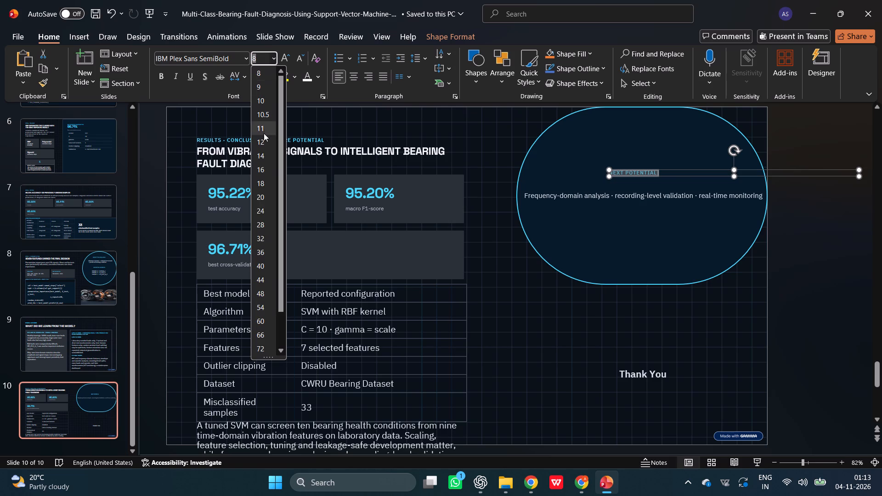
pyautogui.click(263, 182)
# Move the enlarged "NEXT POTENTIAL" label up so it sits centred near the top of the rounded shape.
pyautogui.click(630, 226)
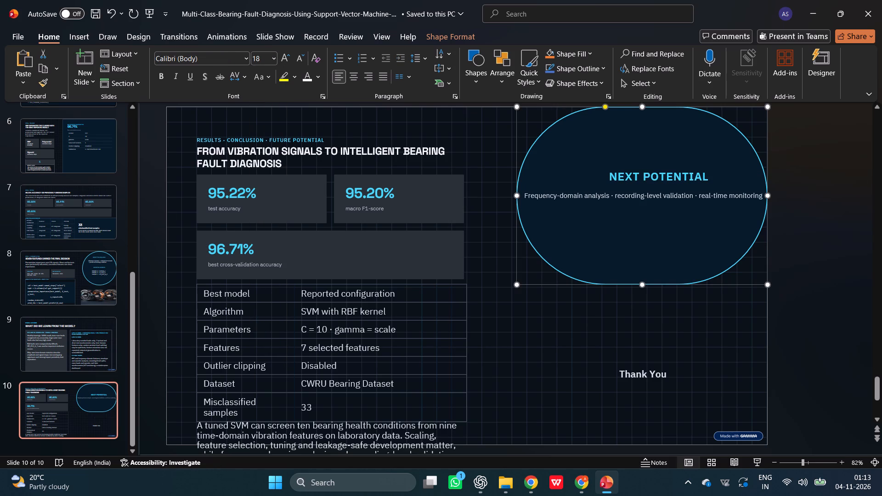
pyautogui.click(651, 172)
pyautogui.moveTo(669, 169); pyautogui.dragTo(649, 141)
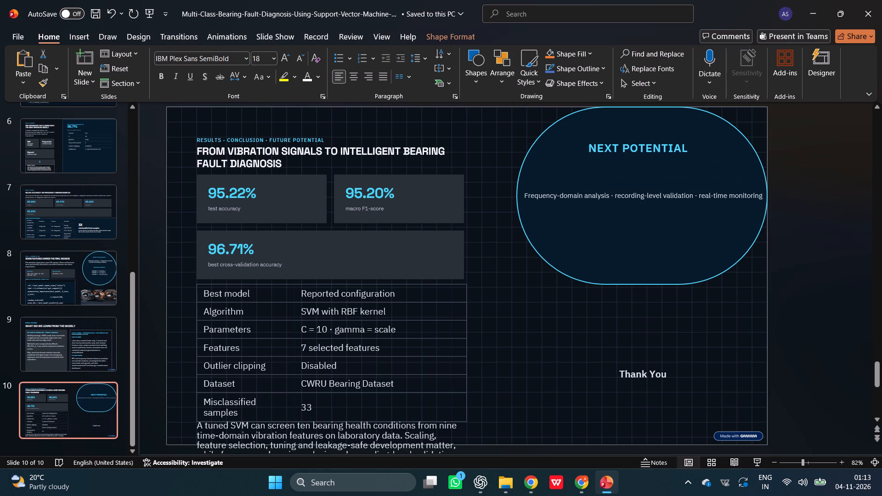
pyautogui.moveTo(649, 141); pyautogui.dragTo(650, 141)
# Set the font size of the "Frequency-domain analysis" line in the rounded shape to 14.
pyautogui.click(636, 200)
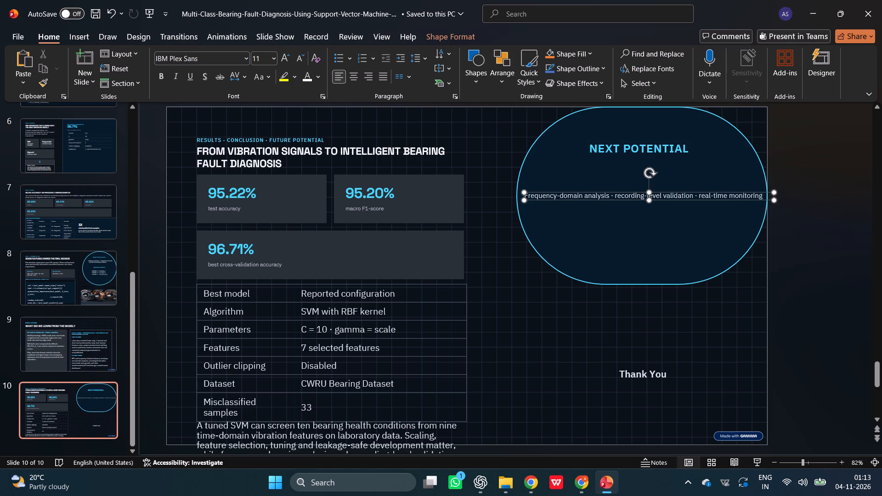
pyautogui.hotkey('ctrl', 'a')
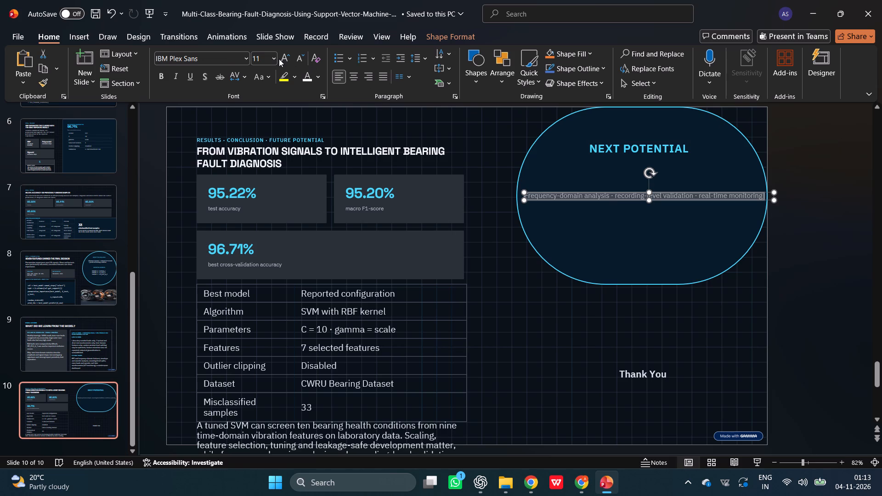
pyautogui.click(275, 57)
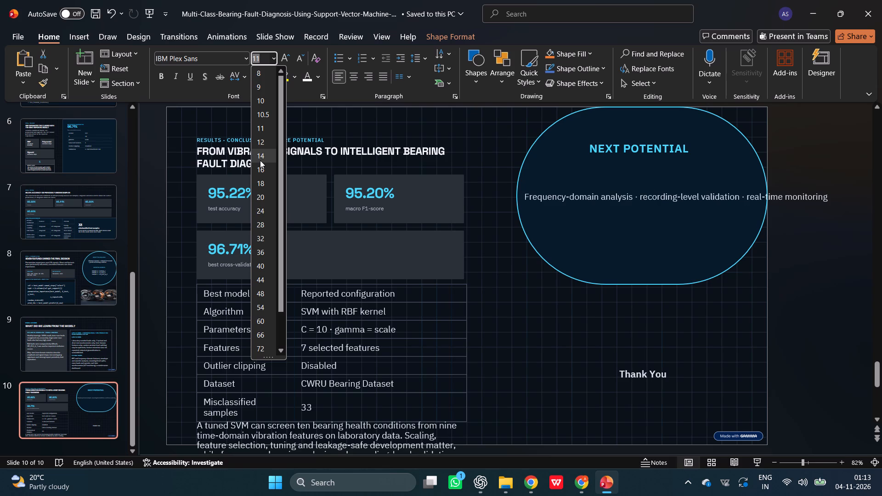
pyautogui.click(260, 160)
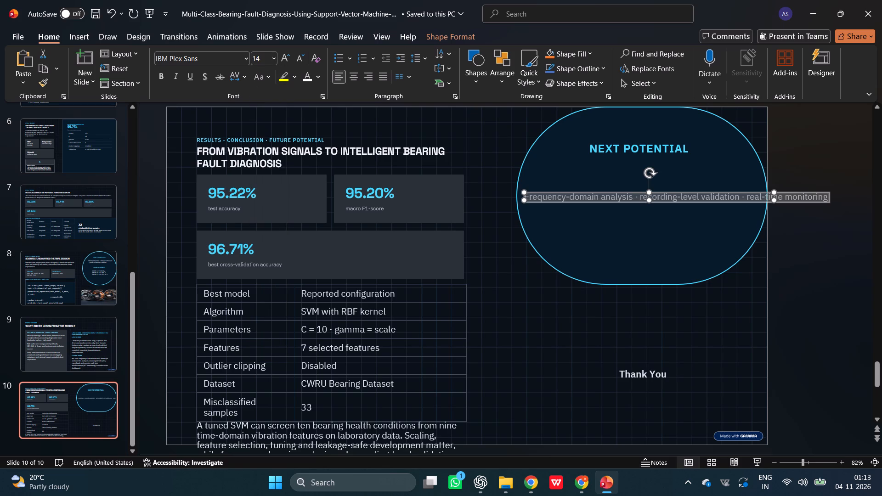
# Break the "Frequency-domain analysis" text into three lines, starting new ones at "recording-level validation" and "real-time monitoring".
pyautogui.click(637, 195)
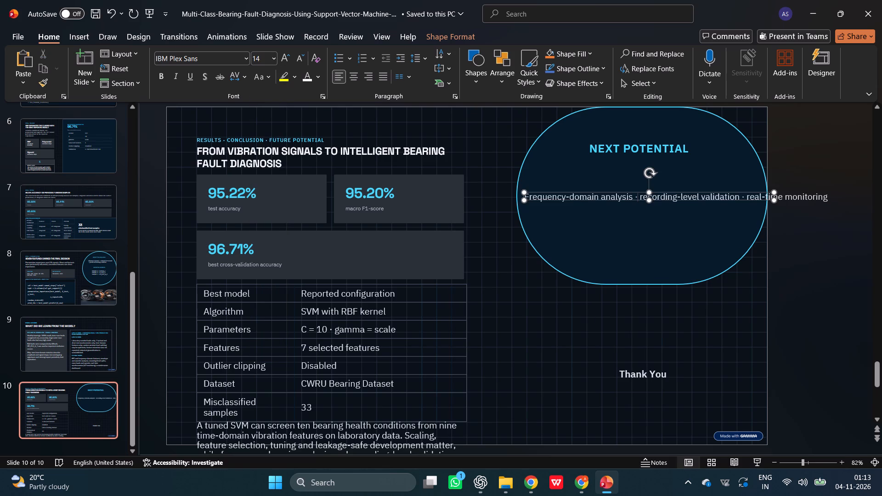
pyautogui.press('Return')
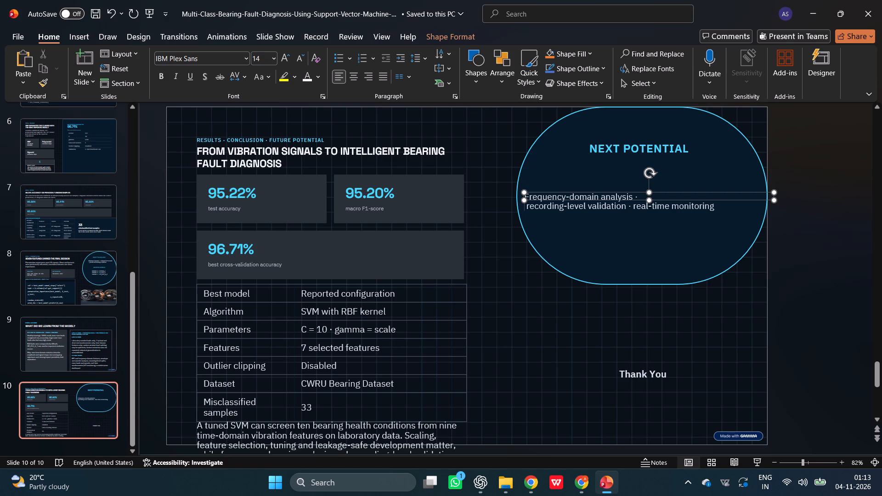
pyautogui.click(633, 205)
pyautogui.press('Return')
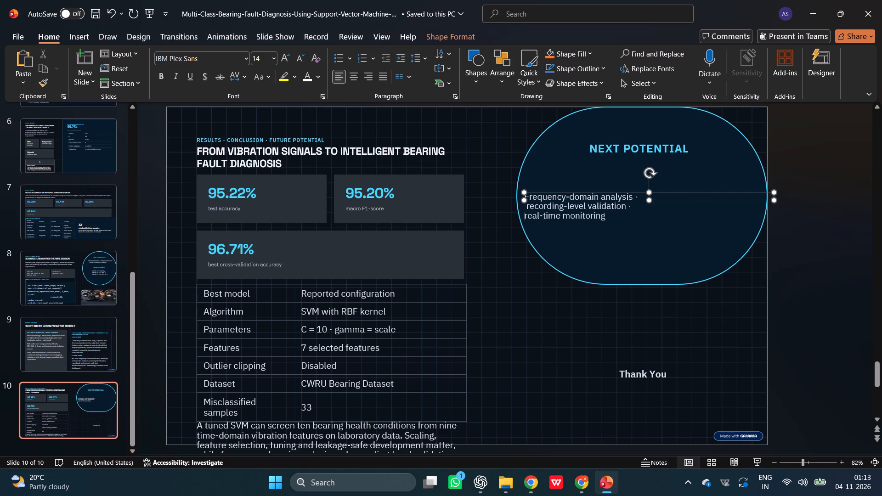
pyautogui.click(592, 214)
# Move the three-line text directly beneath "NEXT POTENTIAL", aligning its left edge with the label.
pyautogui.moveTo(625, 193); pyautogui.dragTo(690, 169)
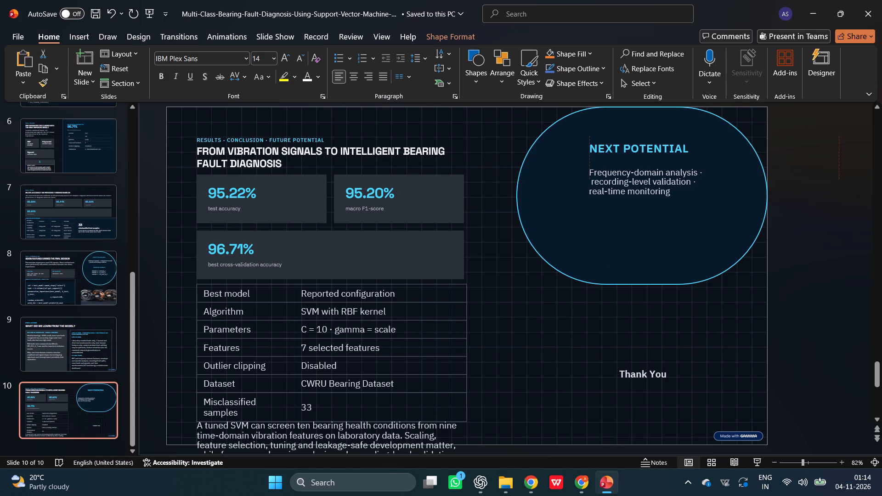
pyautogui.moveTo(690, 169); pyautogui.dragTo(691, 171)
# Remove the separator dot after "Frequency-domain analysis" and add a blank line below it.
pyautogui.click(703, 176)
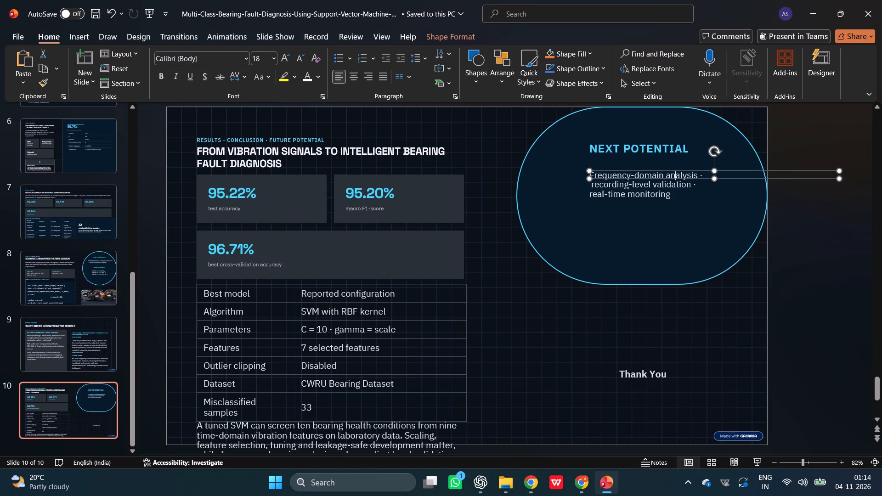
pyautogui.click(673, 178)
pyautogui.click(704, 172)
pyautogui.click(685, 180)
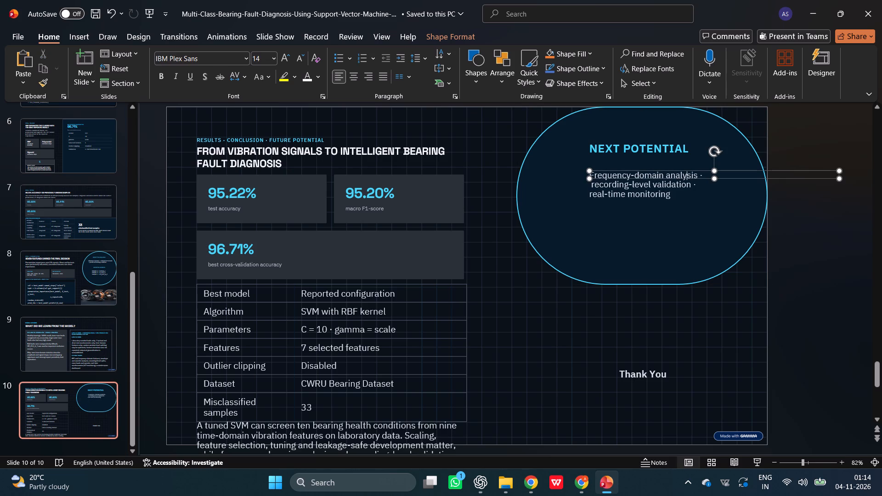
pyautogui.press('Right')
pyautogui.press('Right')
pyautogui.press('Right')
pyautogui.press('Right')
pyautogui.press('Right')
pyautogui.press('BackSpace')
pyautogui.press('Return')
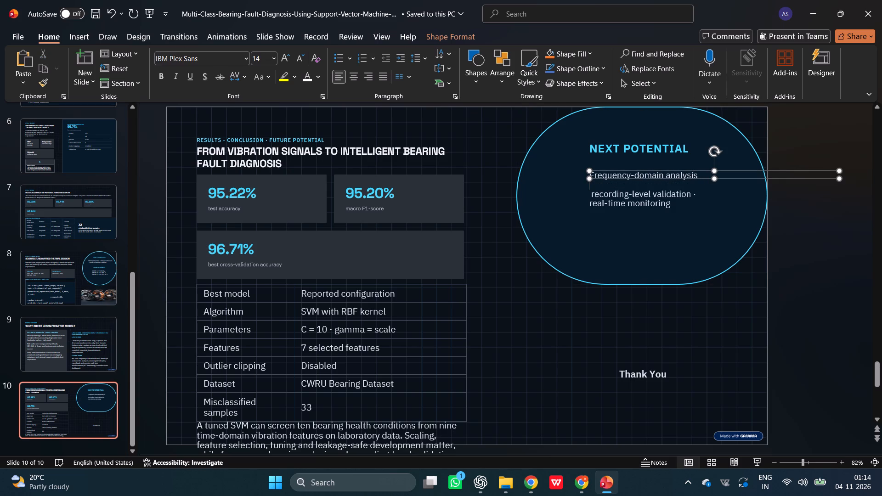
# Delete the leading space before "recording-level validation" so it lines up with the other lines.
pyautogui.press('Down')
pyautogui.press('Down')
pyautogui.press('Down')
pyautogui.press('Up')
pyautogui.press('Up')
pyautogui.press('Right')
pyautogui.press('Right')
pyautogui.press('BackSpace')
# Remove the separator dot after "recording-level validation" and add a blank line below it.
pyautogui.press('Right')
pyautogui.press('Right')
pyautogui.press('Right')
pyautogui.press('Right')
pyautogui.press('Right')
pyautogui.press('Right')
pyautogui.press('Right')
pyautogui.press('Right')
pyautogui.press('Right')
pyautogui.press('Right')
pyautogui.press('Right')
pyautogui.press('Right')
pyautogui.press('Right')
pyautogui.press('Right')
pyautogui.press('Right')
pyautogui.press('Right')
pyautogui.press('Right')
pyautogui.press('Right')
pyautogui.press('Right')
pyautogui.press('Right')
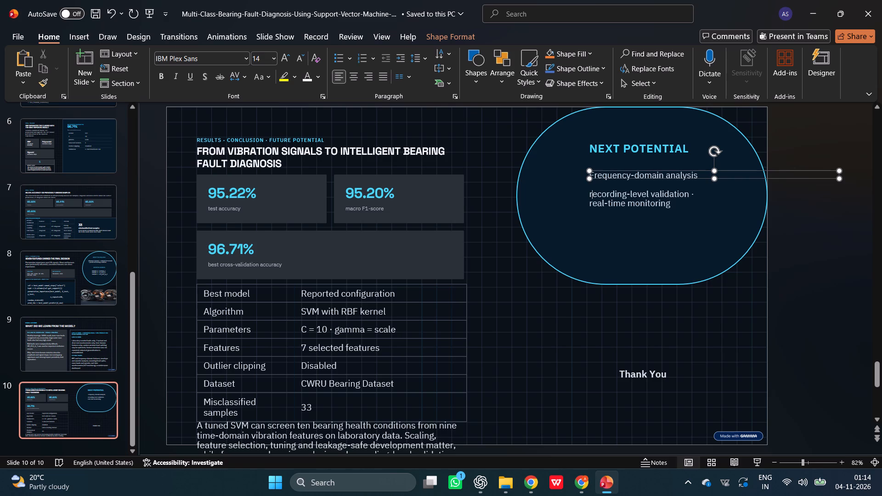
pyautogui.press('BackSpace')
pyautogui.press('Return')
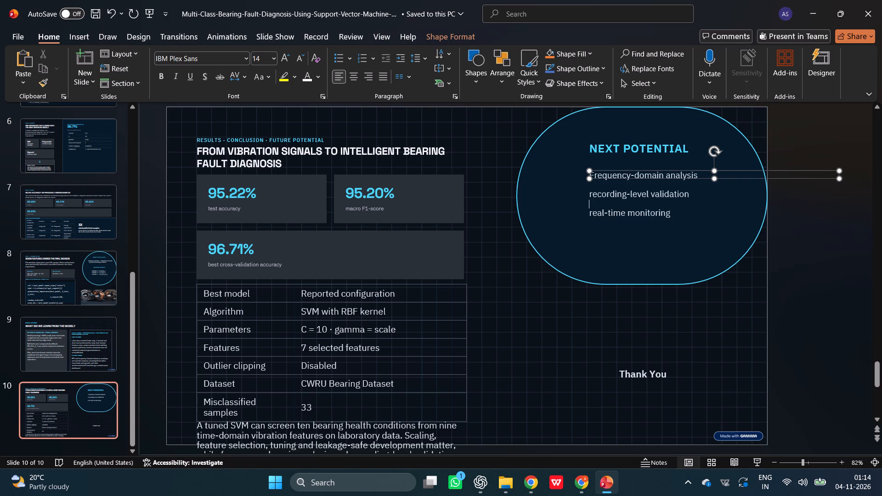
# Capitalize the first letters of the second and third items to read "Recording-level validation" and "Real-time monitoring".
pyautogui.click(593, 194)
pyautogui.press('BackSpace')
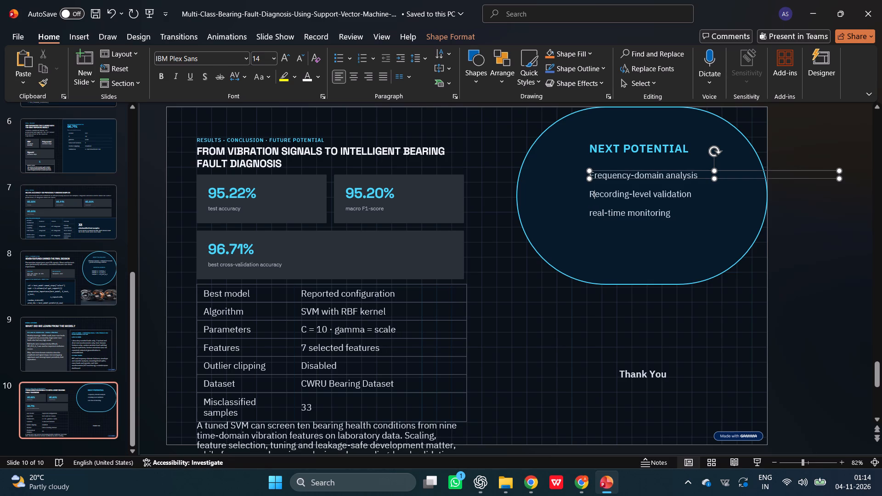
pyautogui.click(592, 214)
pyautogui.press('BackSpace')
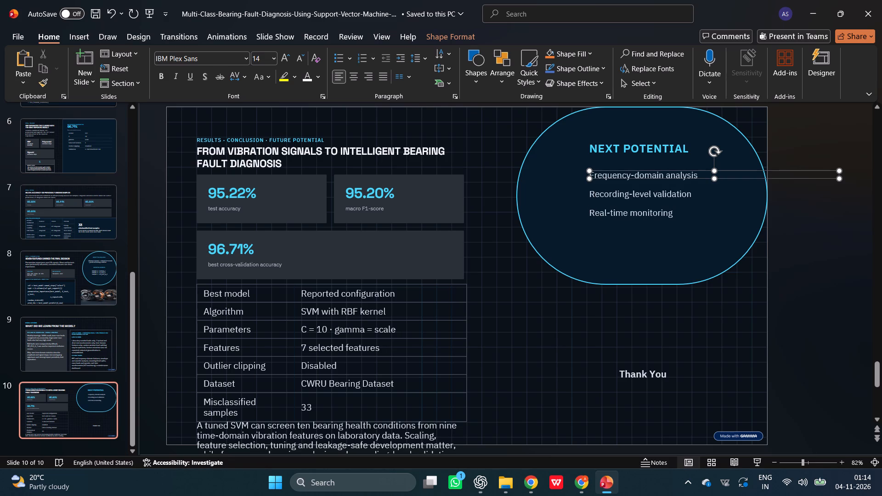
pyautogui.click(641, 236)
pyautogui.click(628, 336)
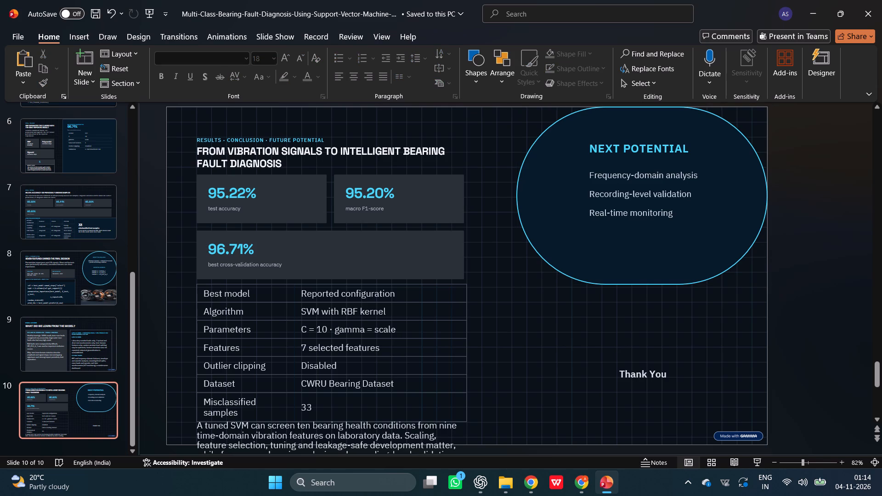
# Delete the "Thank You" text box from slide 10.
pyautogui.click(647, 376)
pyautogui.click(670, 370)
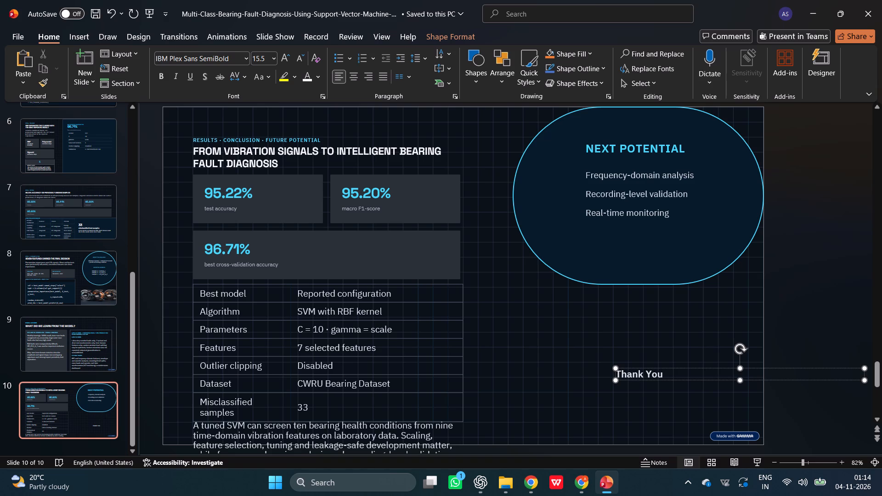
pyautogui.click(677, 368)
pyautogui.press('Print')
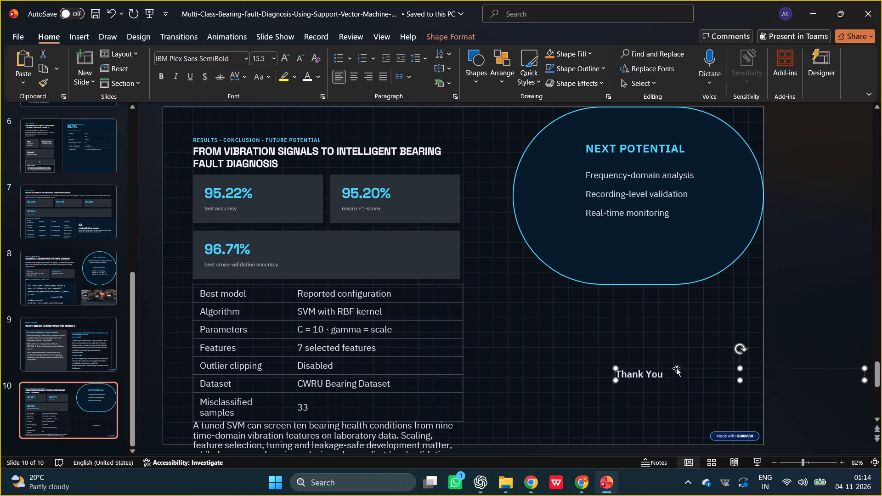
pyautogui.press('Delete')
pyautogui.click(520, 14)
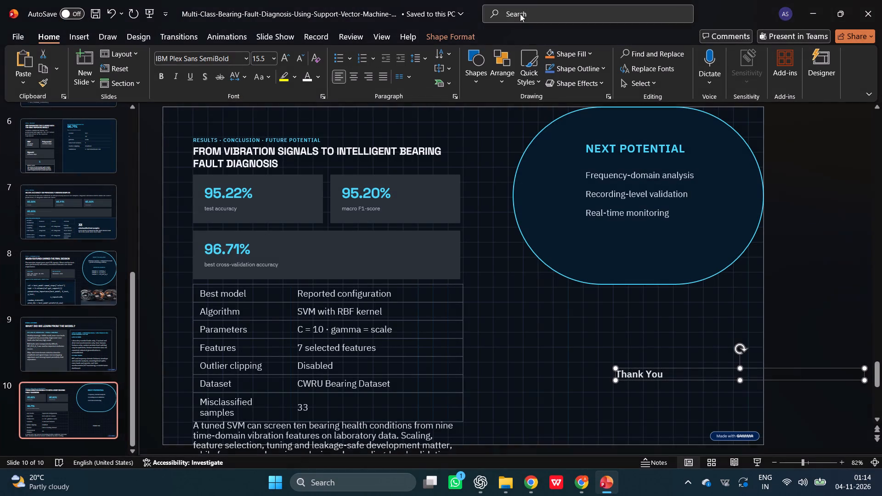
pyautogui.press('Delete')
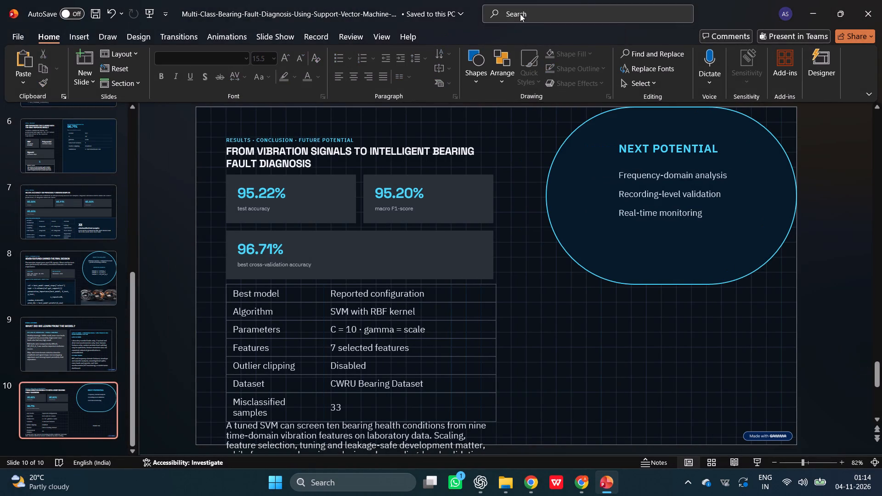
# Move the overflowing "A tuned SVM can screen…" paragraph to the empty area below the Next Potential shape on slide 10.
pyautogui.click(375, 444)
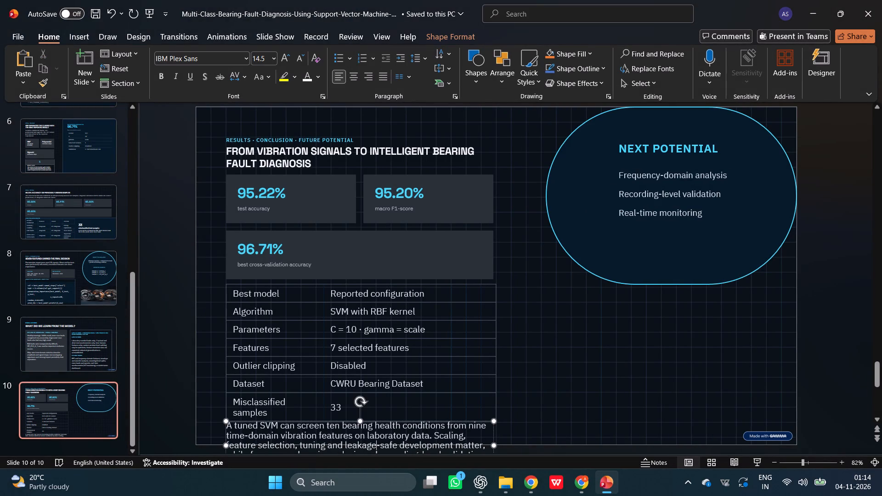
pyautogui.moveTo(424, 422); pyautogui.dragTo(716, 327)
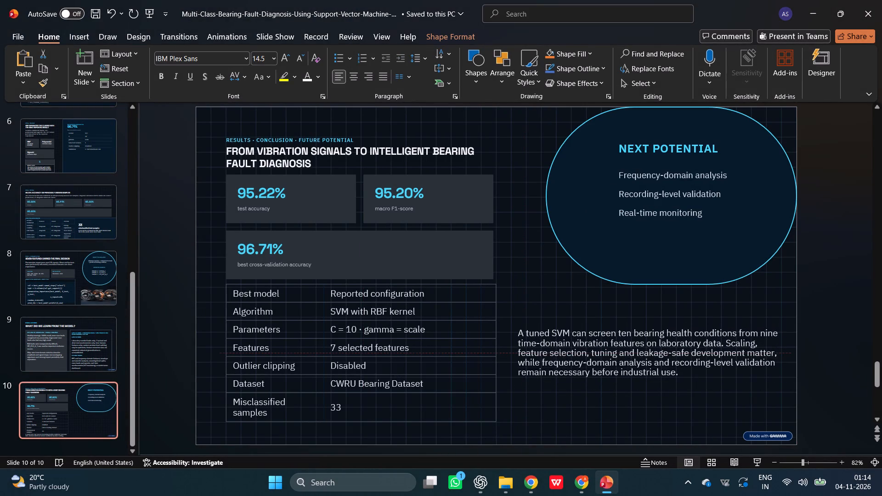
pyautogui.moveTo(716, 327); pyautogui.dragTo(721, 325)
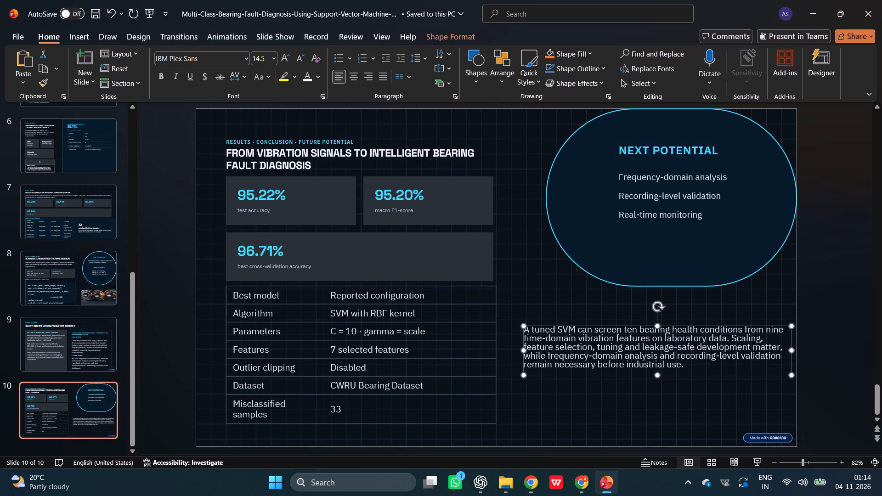
# Duplicate the grey card behind 96.71%, place the copy in the slide's lower-right corner, and stretch its top edge up to the paragraph.
pyautogui.click(375, 268)
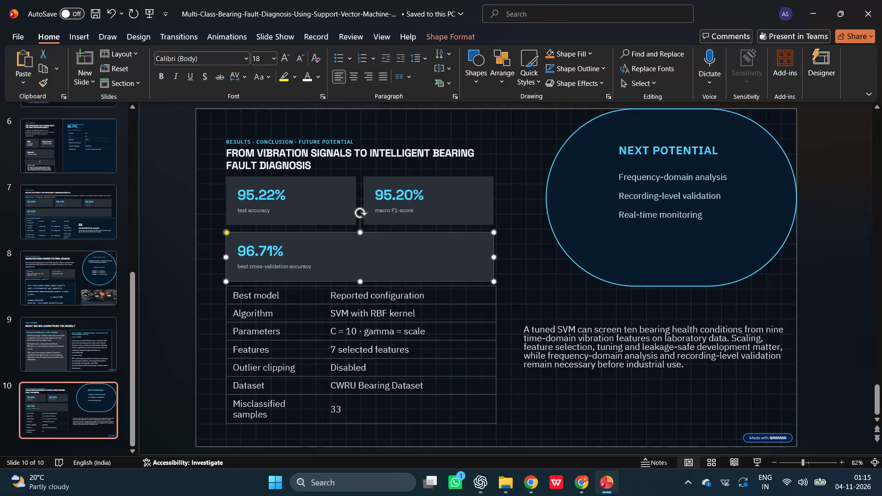
pyautogui.hotkey('ctrl', 'c')
pyautogui.click(621, 416)
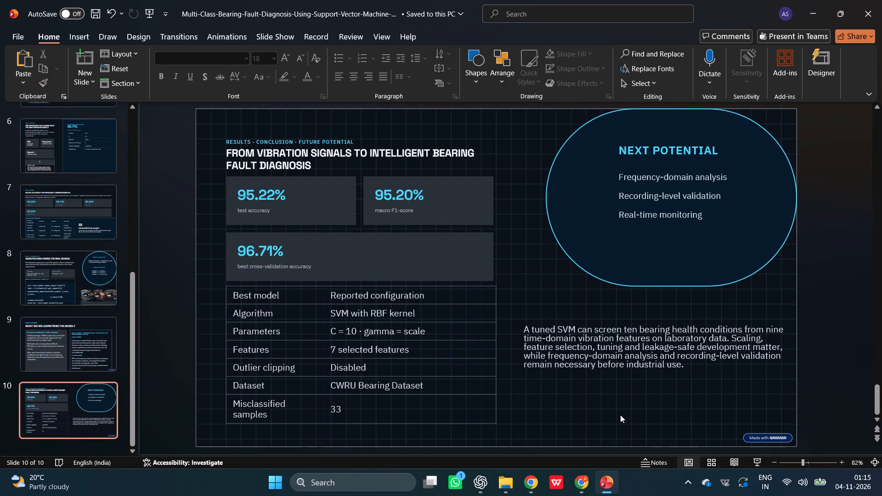
pyautogui.hotkey('ctrl', 'v')
pyautogui.scroll(1, 366, 233)
pyautogui.moveTo(371, 260); pyautogui.dragTo(710, 419)
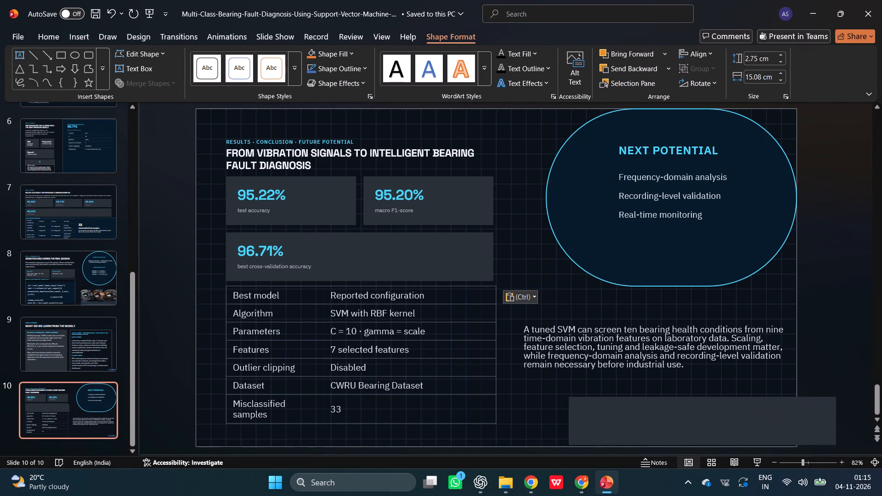
pyautogui.moveTo(710, 419); pyautogui.dragTo(669, 417)
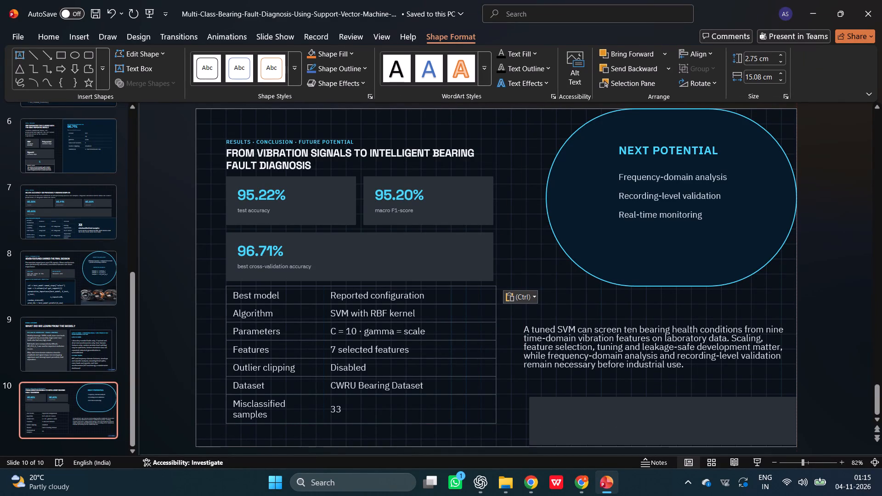
pyautogui.moveTo(669, 417); pyautogui.dragTo(668, 417)
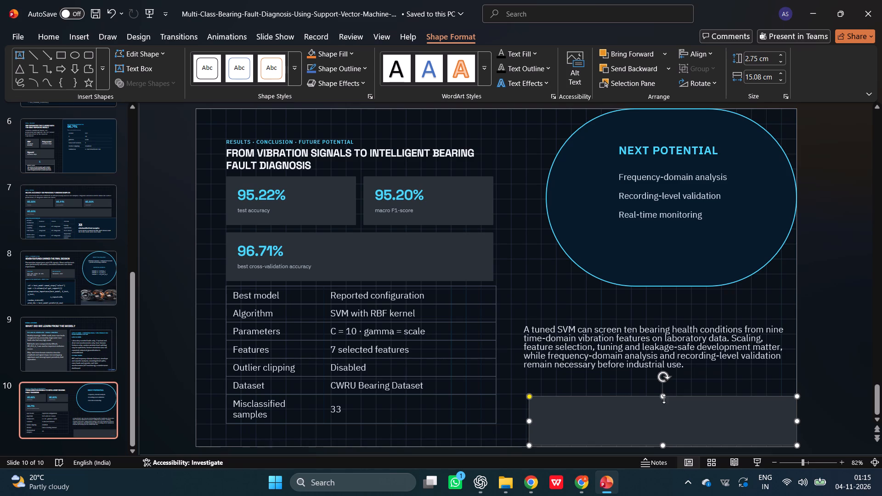
pyautogui.moveTo(664, 399); pyautogui.dragTo(664, 371)
# Cut and re-paste the "A tuned SVM" paragraph so it sits in front of the copied grey card, and move it onto the card.
pyautogui.click(637, 345)
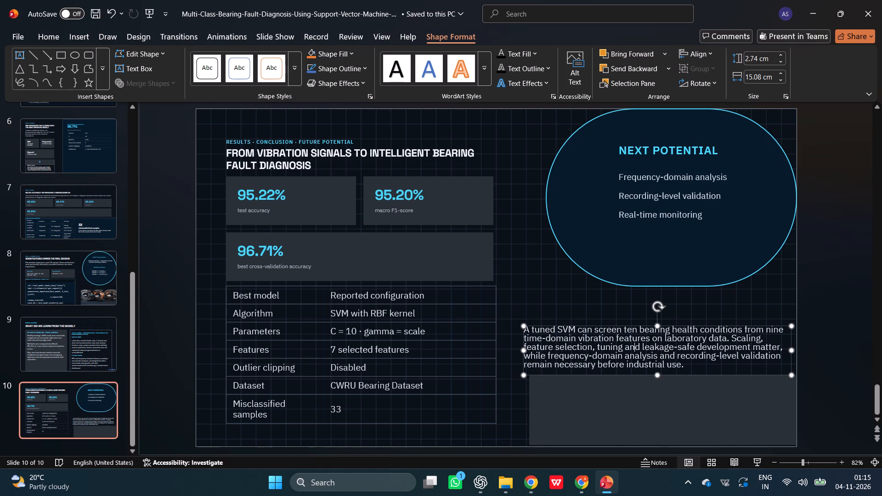
pyautogui.click(611, 324)
pyautogui.hotkey('ctrl', 'x')
pyautogui.click(615, 411)
pyautogui.hotkey('ctrl', 'v')
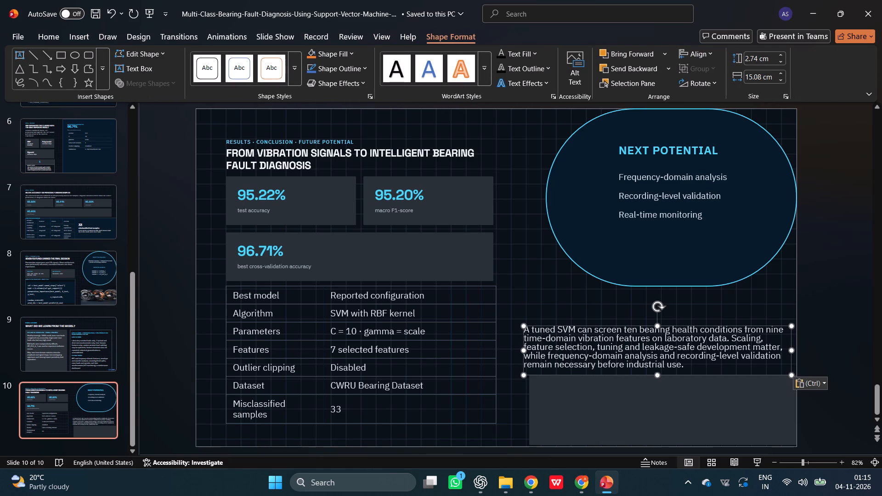
pyautogui.moveTo(620, 328); pyautogui.dragTo(623, 375)
pyautogui.click(565, 311)
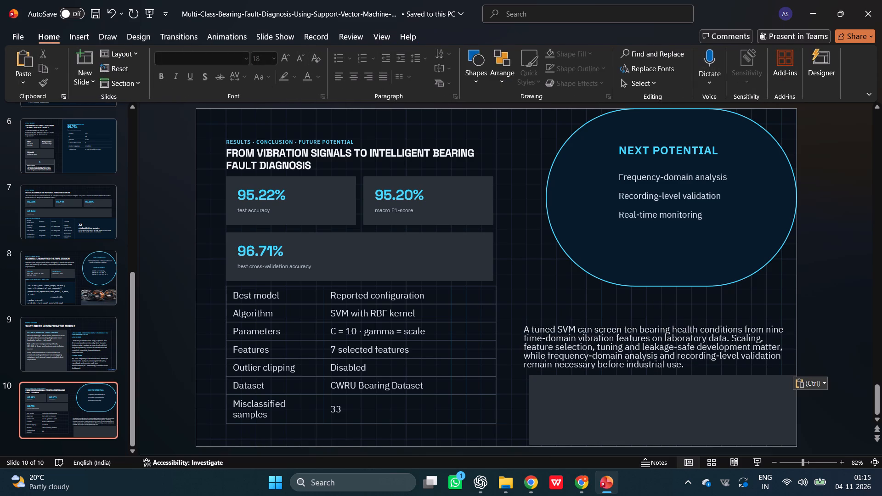
pyautogui.click(594, 325)
pyautogui.moveTo(610, 326); pyautogui.dragTo(622, 386)
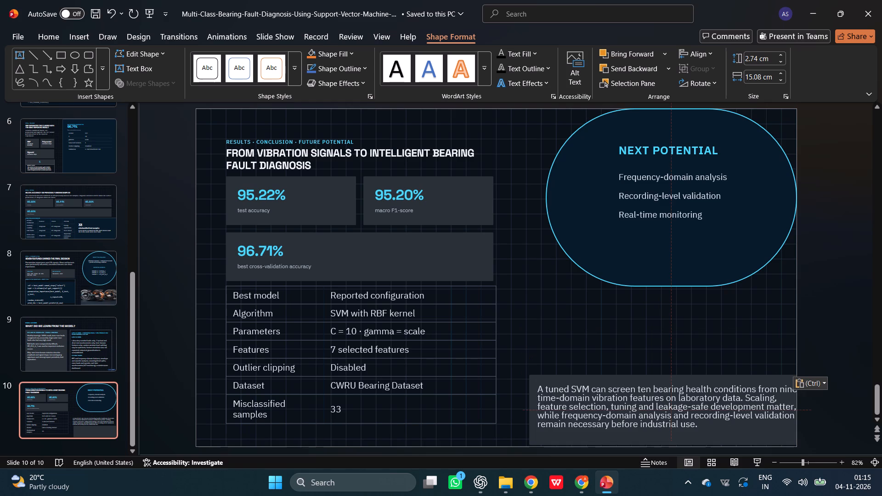
pyautogui.moveTo(622, 386); pyautogui.dragTo(622, 384)
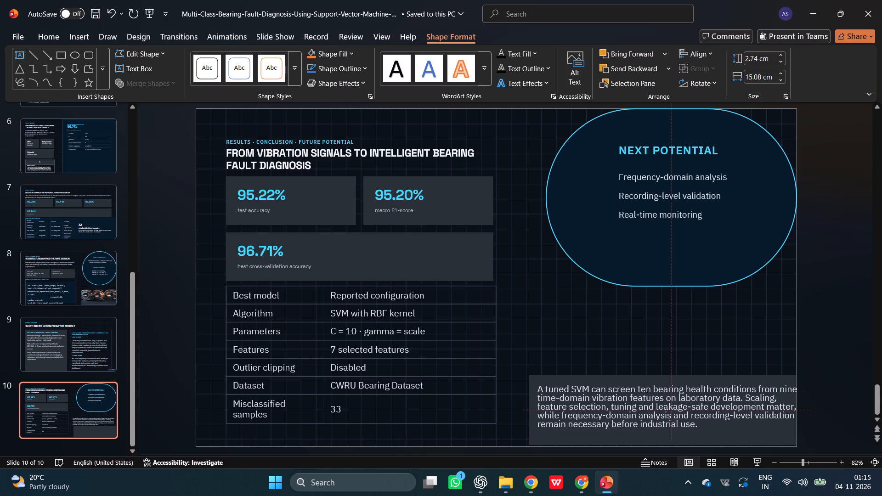
# Widen the copied grey card slightly by extending its left edge outward.
pyautogui.click(526, 405)
pyautogui.click(534, 406)
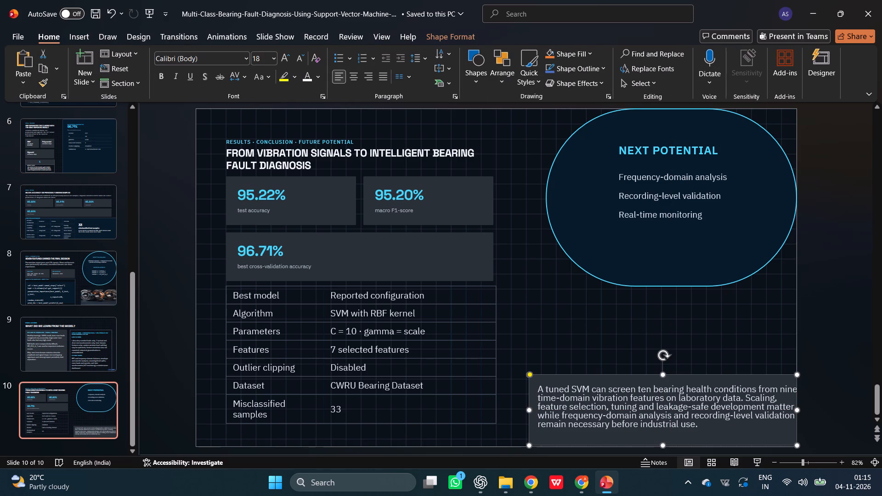
pyautogui.moveTo(529, 409); pyautogui.dragTo(523, 409)
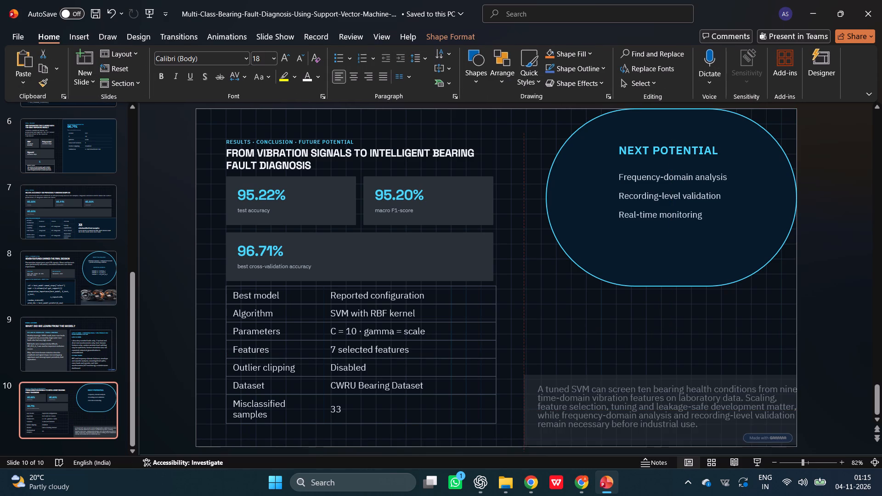
pyautogui.moveTo(523, 409); pyautogui.dragTo(523, 409)
pyautogui.click(595, 352)
# Shift the "A tuned SVM" paragraph slightly left so its text fits inside the grey card.
pyautogui.click(599, 390)
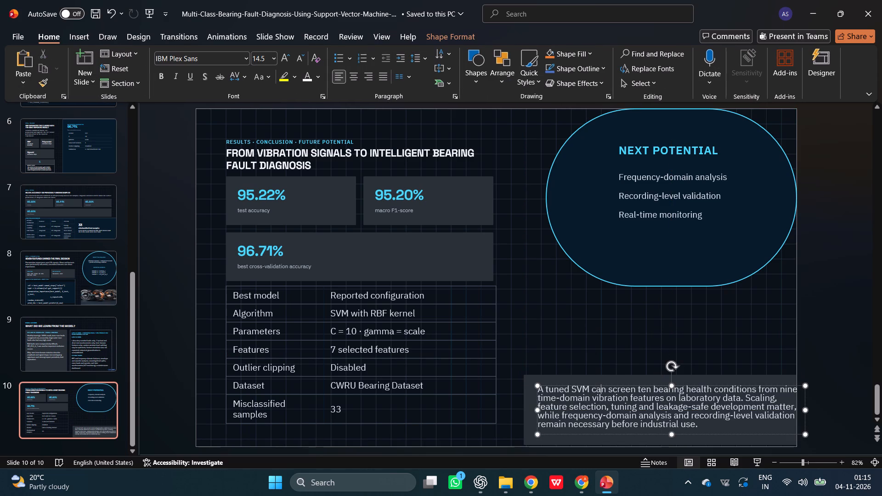
pyautogui.click(619, 382)
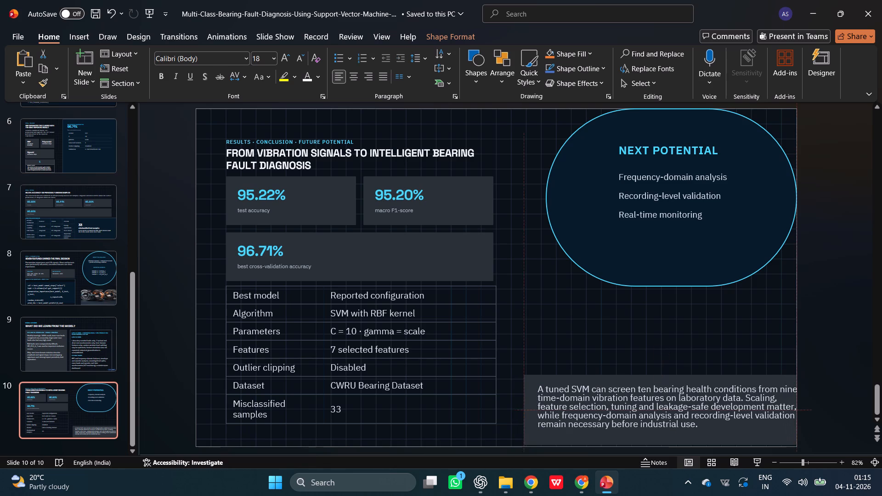
pyautogui.click(606, 410)
pyautogui.moveTo(623, 387); pyautogui.dragTo(616, 386)
pyautogui.click(585, 355)
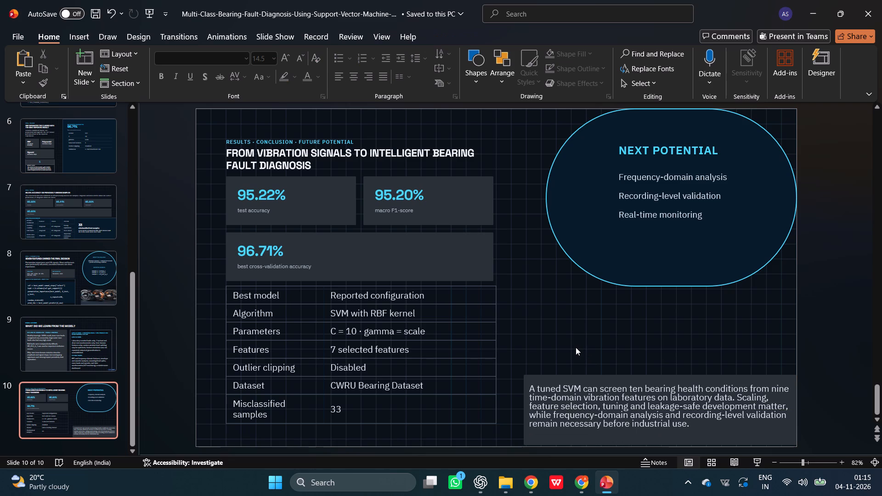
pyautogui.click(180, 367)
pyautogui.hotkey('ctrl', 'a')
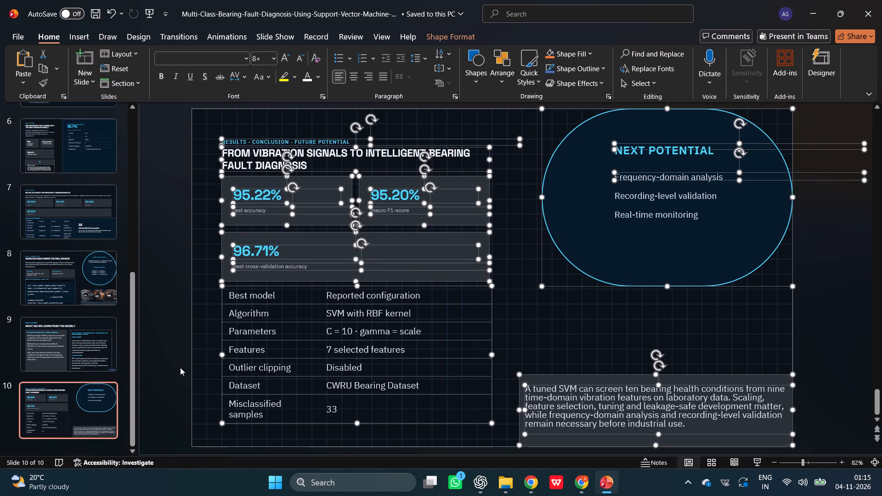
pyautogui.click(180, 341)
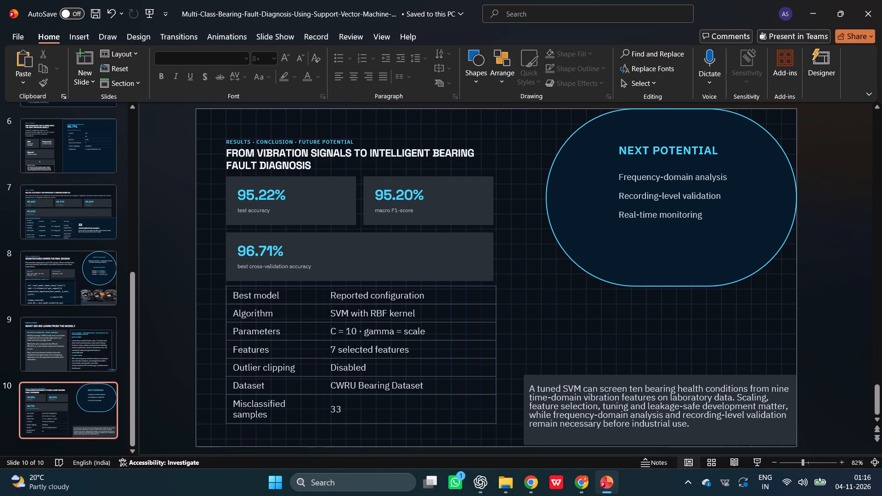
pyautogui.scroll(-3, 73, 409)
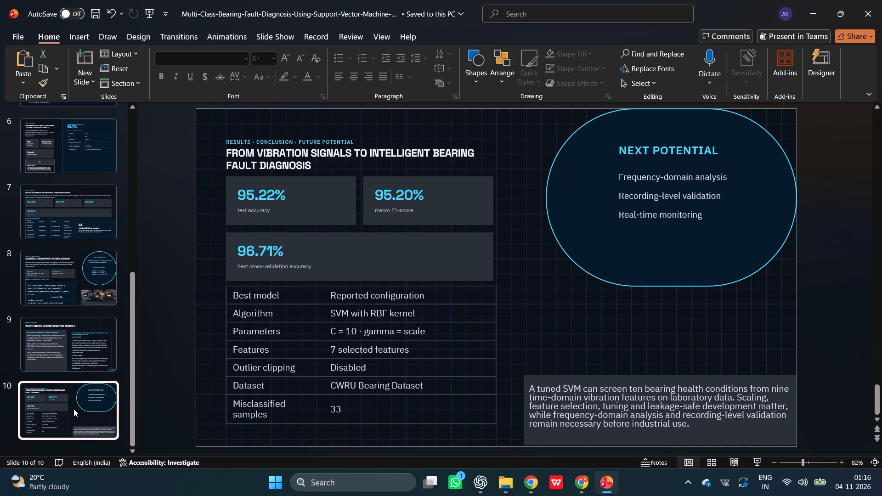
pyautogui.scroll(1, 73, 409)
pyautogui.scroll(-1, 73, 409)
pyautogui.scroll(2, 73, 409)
# In slide 8's code block, remove the indentation and line break before "n_repeats=20" so it continues directly after "y_test,".
pyautogui.click(57, 378)
pyautogui.click(58, 367)
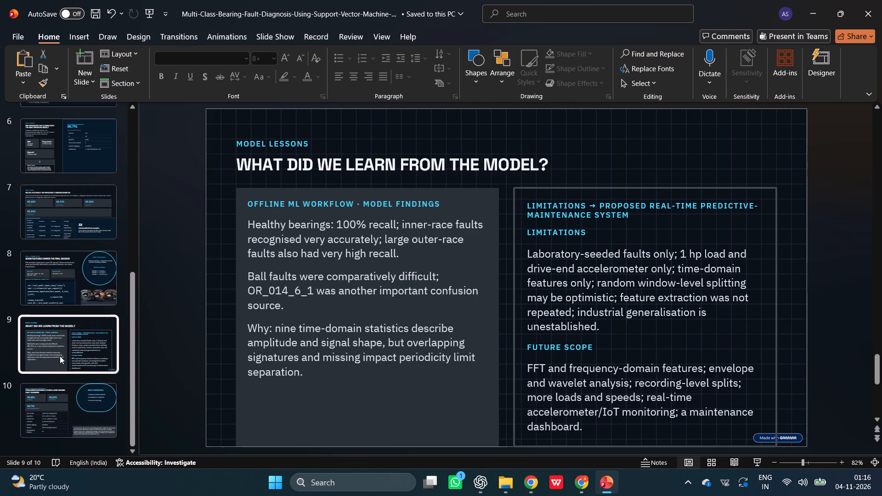
pyautogui.click(61, 262)
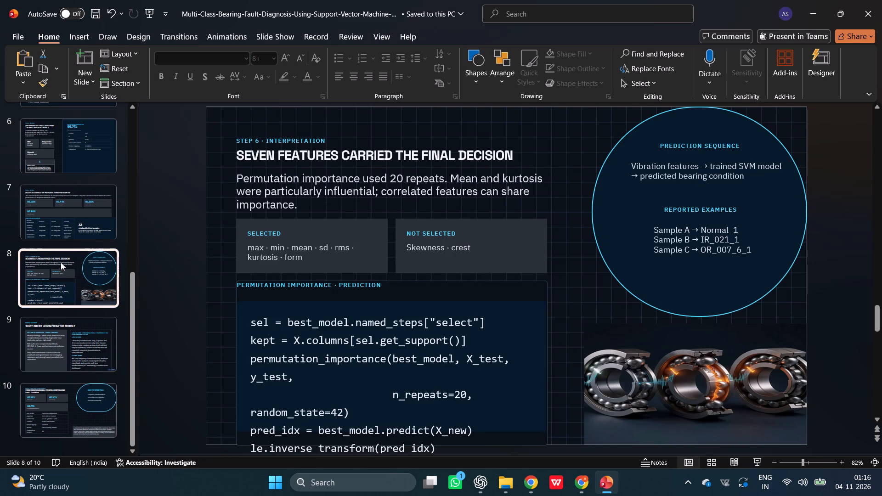
pyautogui.click(355, 399)
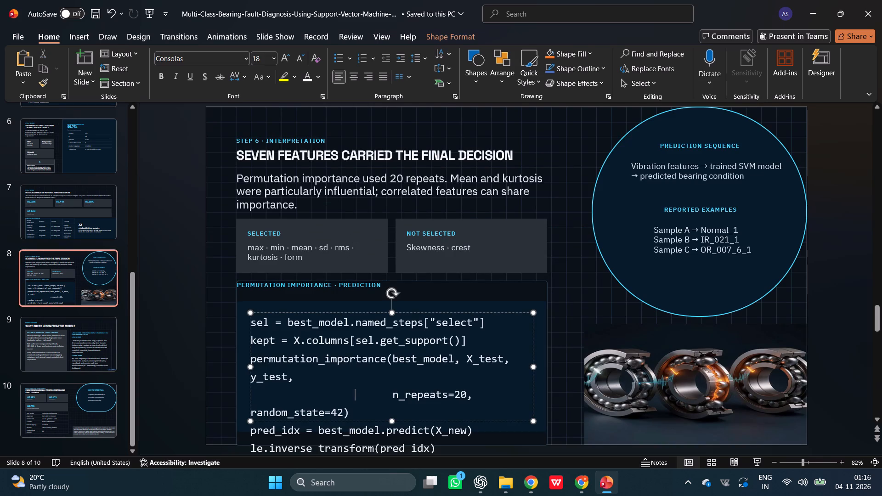
pyautogui.click(422, 450)
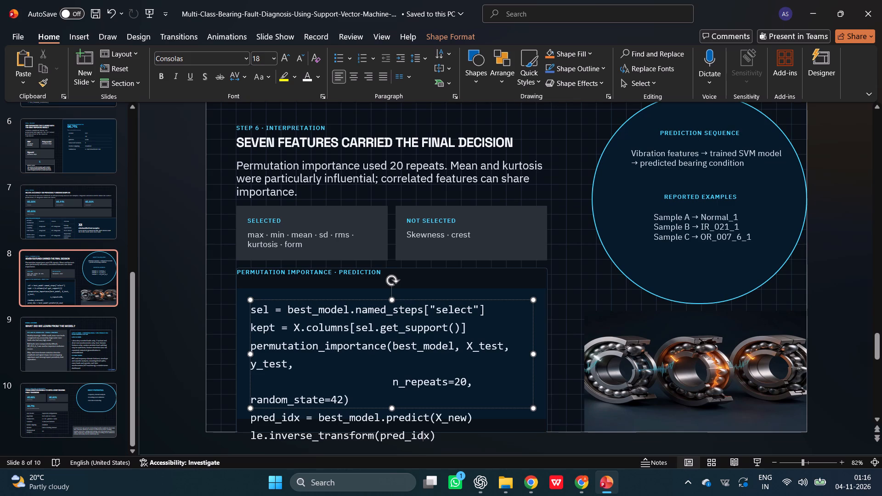
pyautogui.click(439, 366)
pyautogui.click(388, 380)
pyautogui.press('BackSpace')
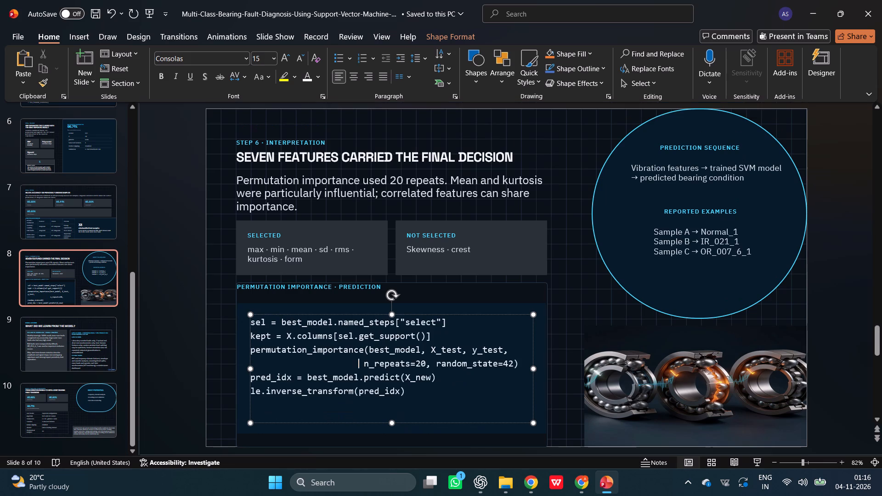
pyautogui.press('BackSpace')
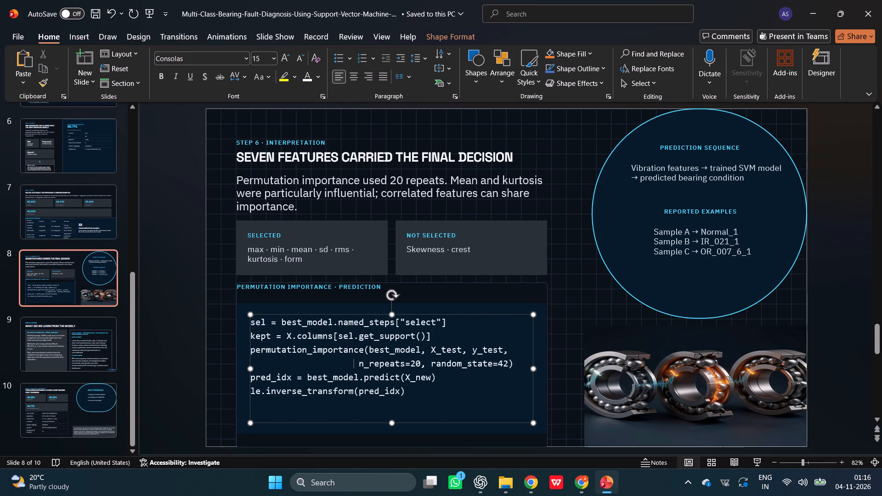
pyautogui.press('BackSpace')
pyautogui.press('BackSpace')
pyautogui.press('BackSpace')
pyautogui.press('BackSpace')
pyautogui.press('BackSpace')
pyautogui.press('BackSpace')
pyautogui.press('BackSpace')
pyautogui.press('BackSpace')
pyautogui.press('BackSpace')
pyautogui.press('BackSpace')
pyautogui.press('BackSpace')
pyautogui.press('BackSpace')
pyautogui.press('BackSpace')
pyautogui.press('BackSpace')
pyautogui.press('BackSpace')
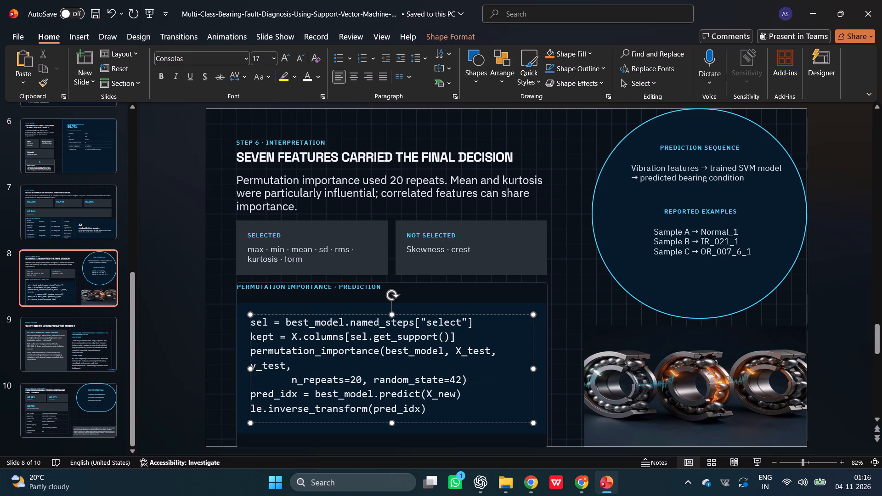
pyautogui.press('BackSpace')
pyautogui.press('BackSpace')
pyautogui.press('BackSpace')
pyautogui.press('BackSpace')
pyautogui.press('BackSpace')
pyautogui.press('BackSpace')
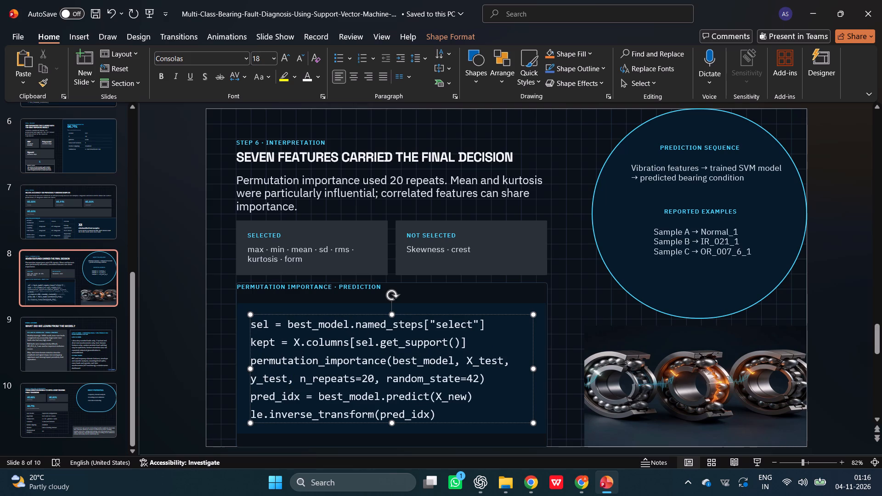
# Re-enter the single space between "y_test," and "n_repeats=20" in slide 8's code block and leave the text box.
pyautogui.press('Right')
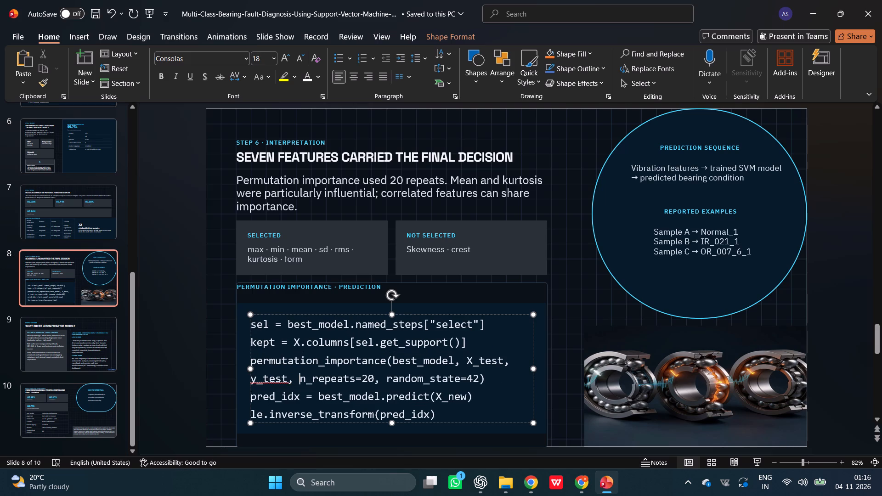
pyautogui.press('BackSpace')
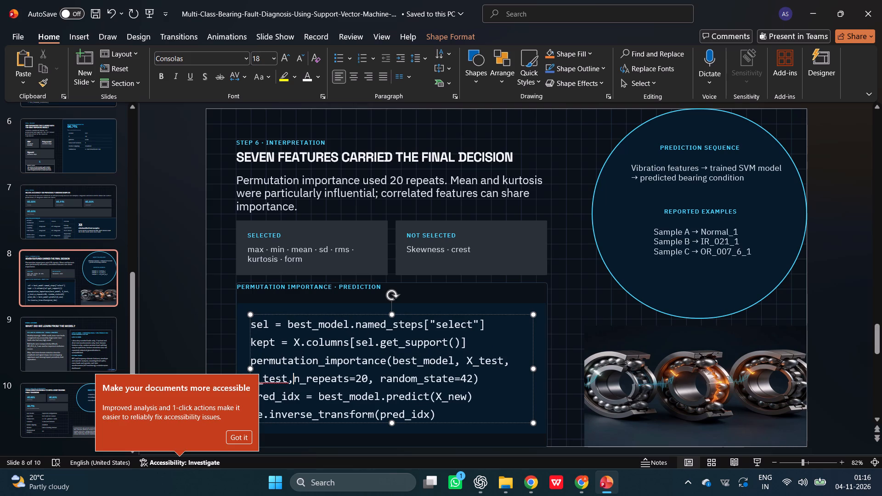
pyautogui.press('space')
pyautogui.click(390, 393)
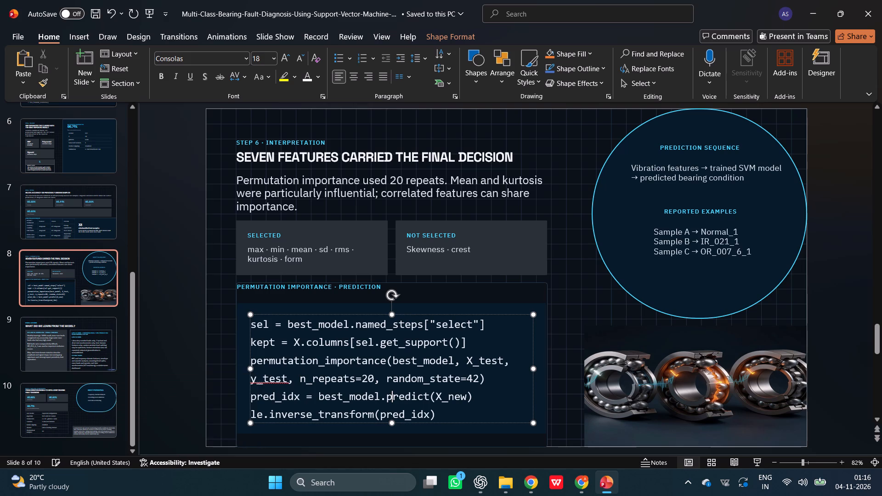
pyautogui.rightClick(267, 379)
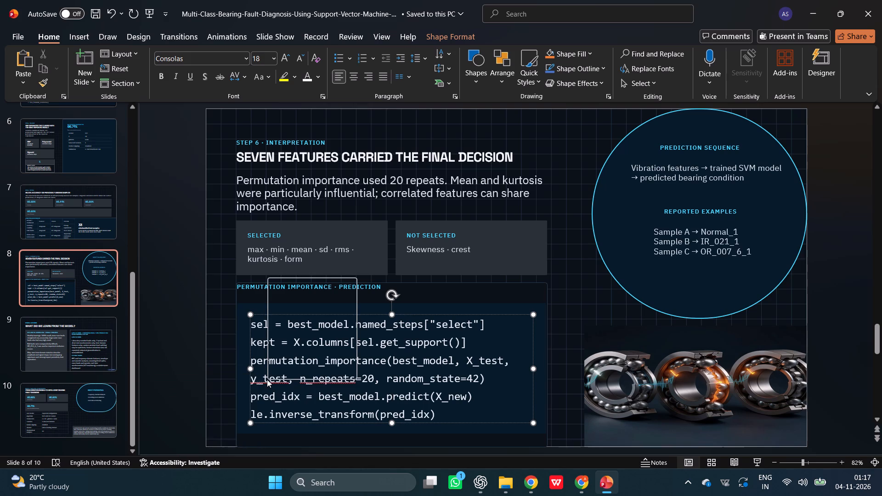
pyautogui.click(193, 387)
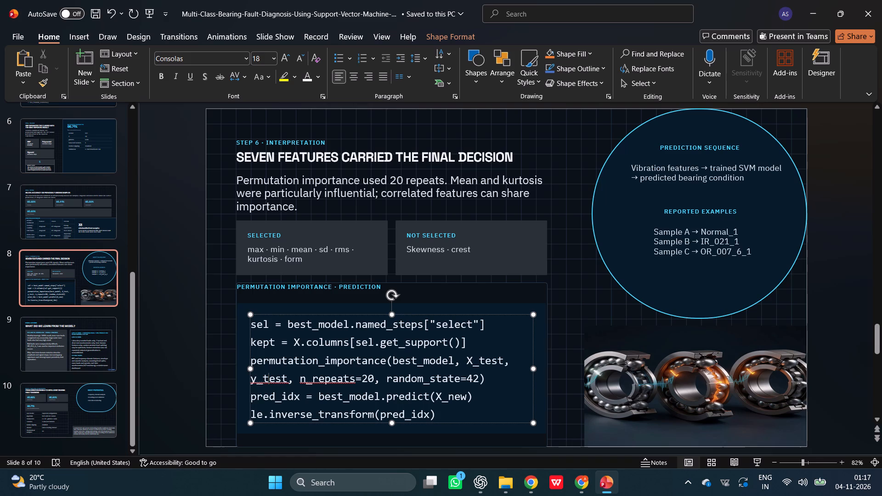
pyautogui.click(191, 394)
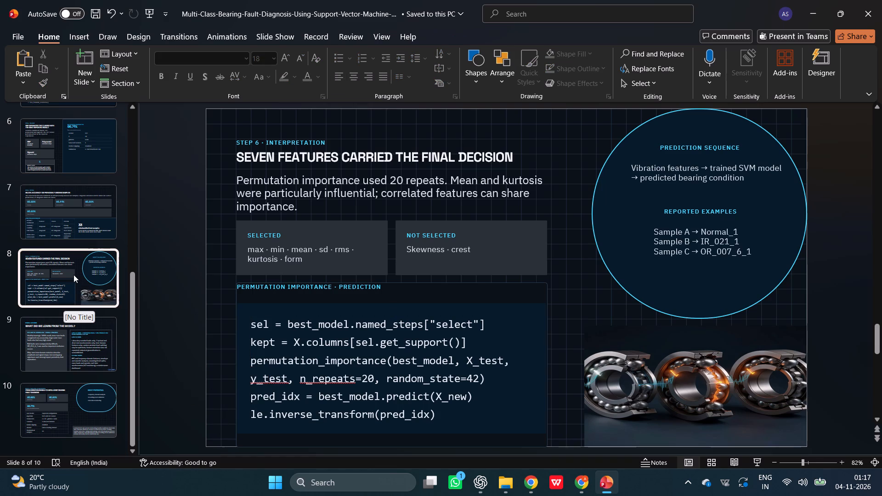
# Return to the start of the presentation and check slides 1 and 2 for overlapping or badly fitted content.
pyautogui.scroll(9, 73, 275)
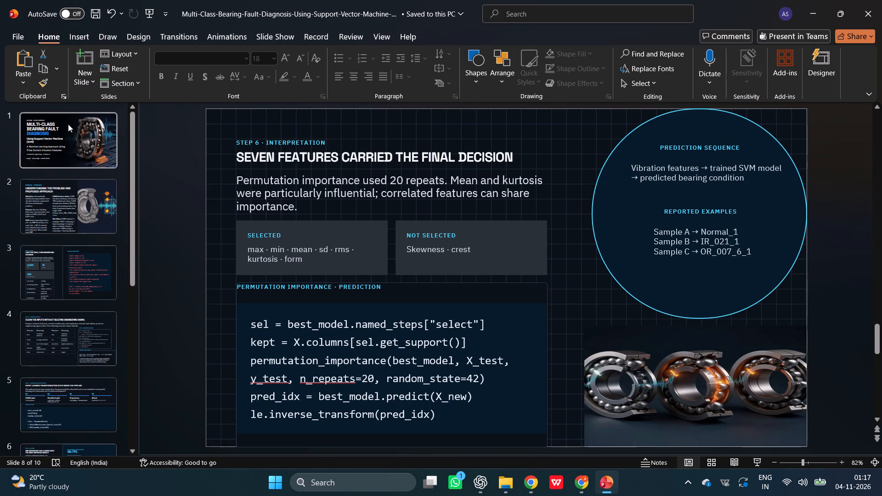
pyautogui.click(75, 147)
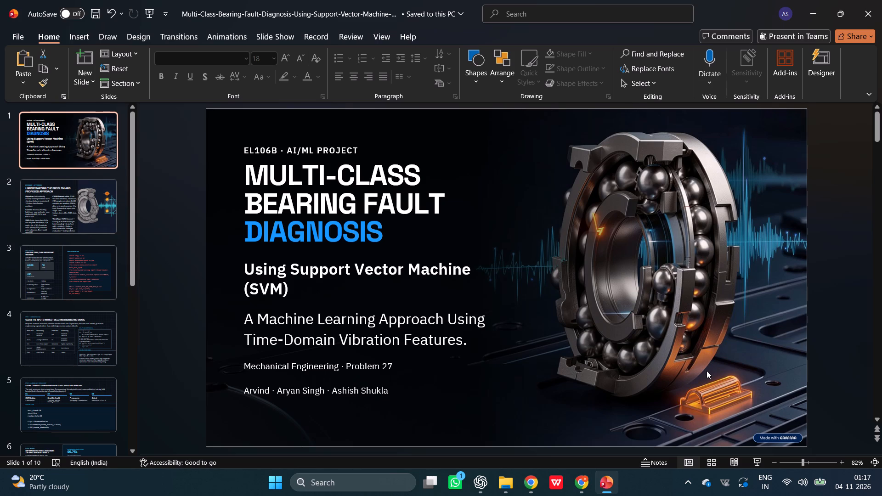
pyautogui.click(724, 388)
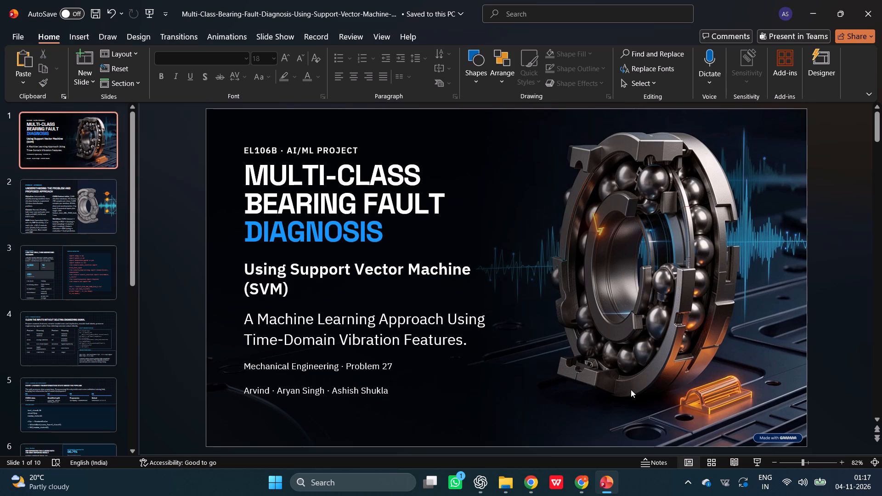
pyautogui.press('Right')
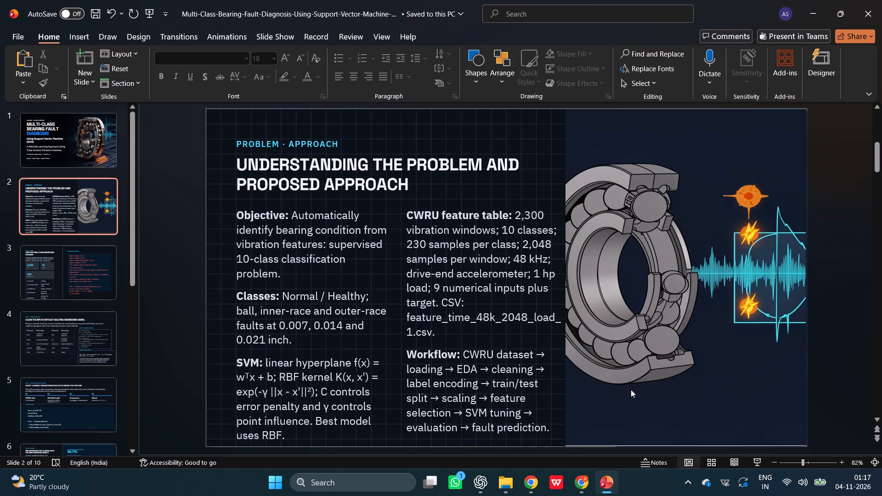
# On slide 3, widen the EDA check table by extending its right edge, keeping its left edge aligned with the cards above.
pyautogui.press('Right')
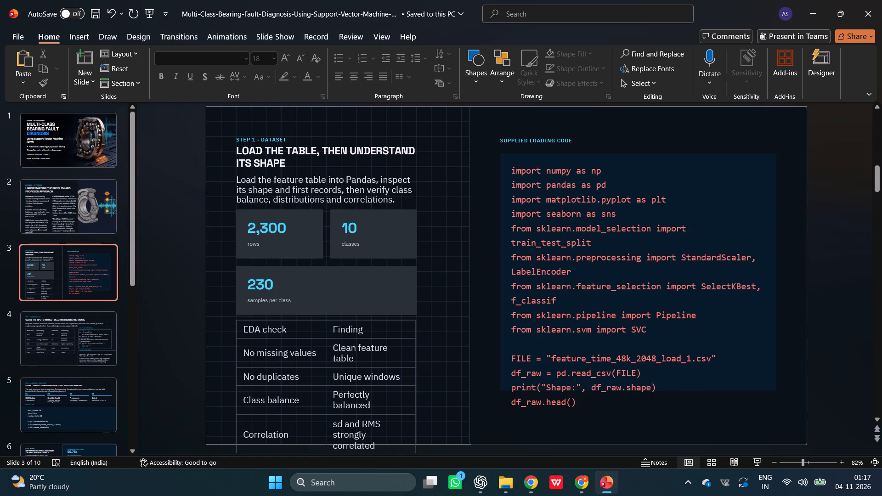
pyautogui.click(379, 386)
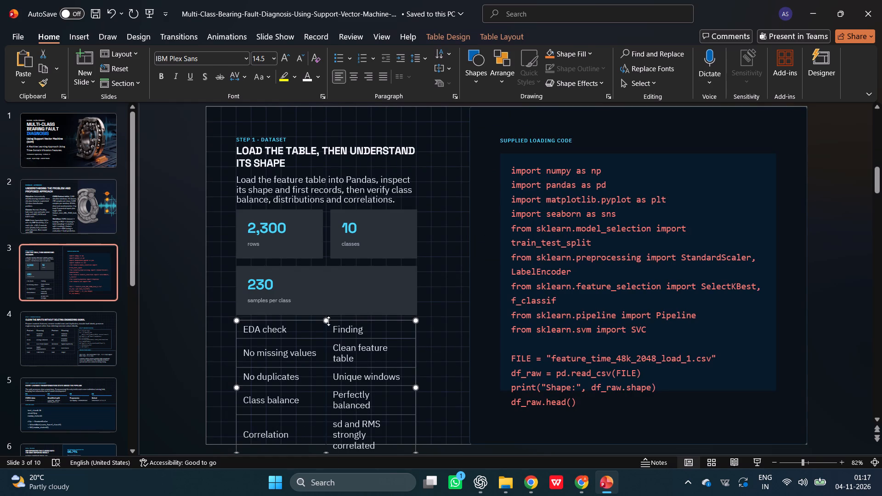
pyautogui.moveTo(325, 321); pyautogui.dragTo(324, 339)
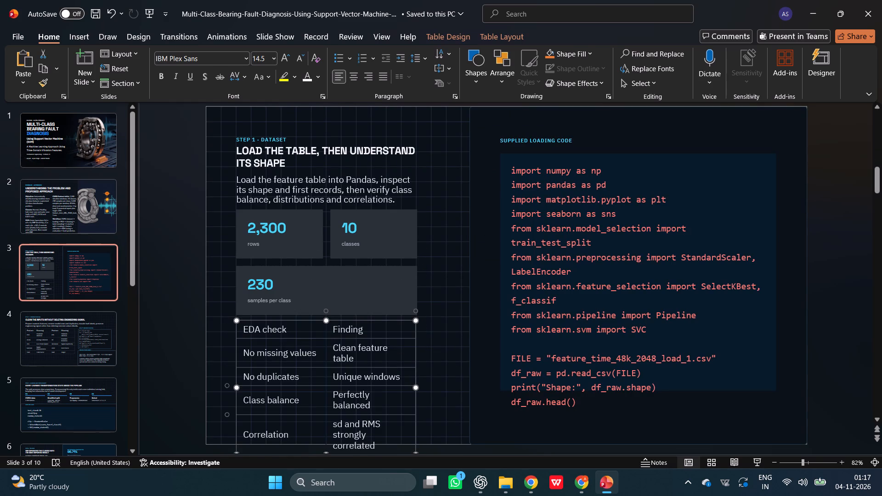
pyautogui.moveTo(236, 452); pyautogui.dragTo(241, 447)
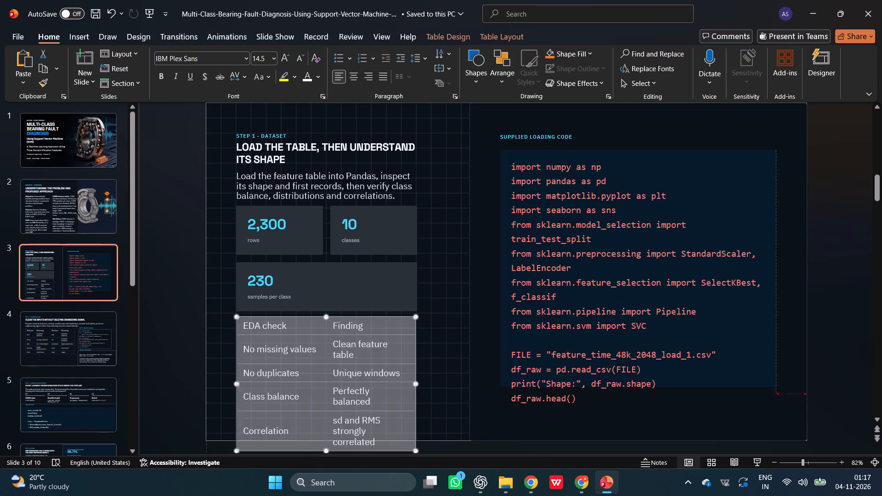
pyautogui.moveTo(241, 447); pyautogui.dragTo(250, 439)
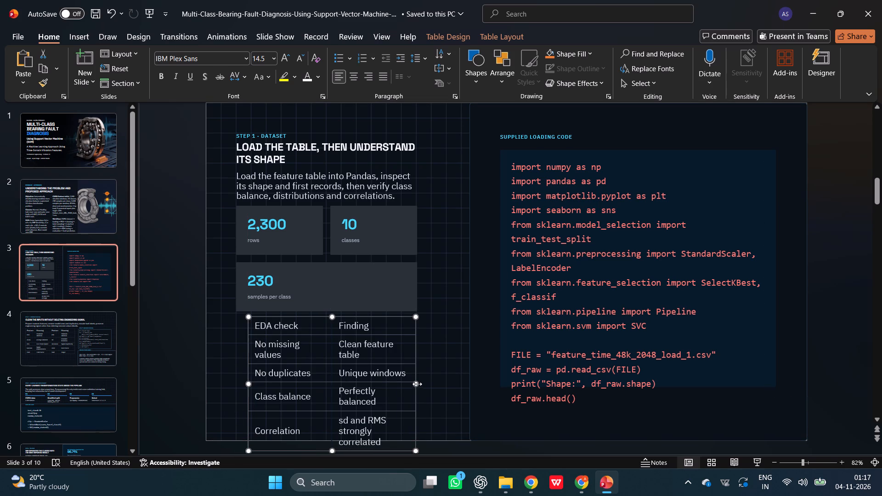
pyautogui.moveTo(417, 384); pyautogui.dragTo(447, 384)
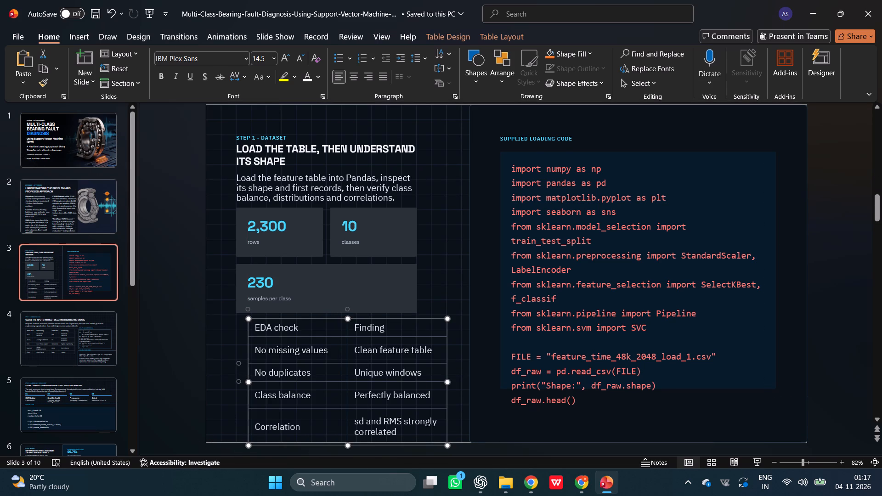
pyautogui.moveTo(250, 380); pyautogui.dragTo(248, 380)
pyautogui.moveTo(248, 380); pyautogui.dragTo(235, 380)
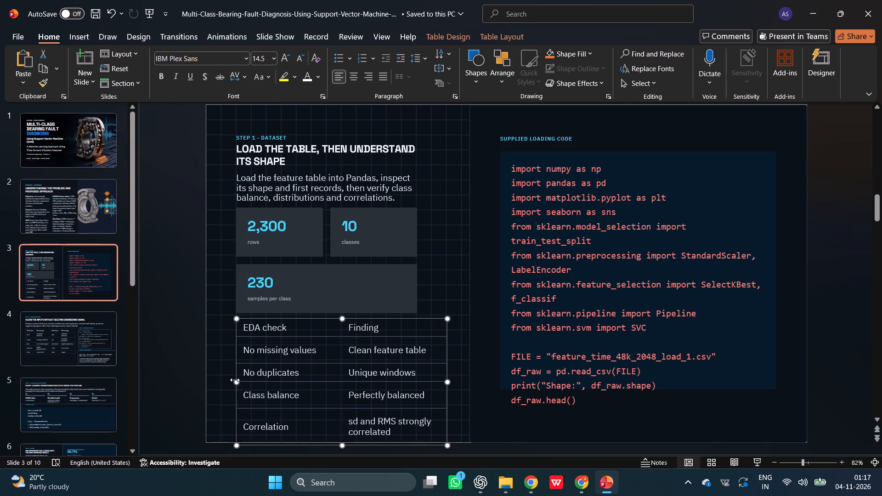
pyautogui.click(184, 390)
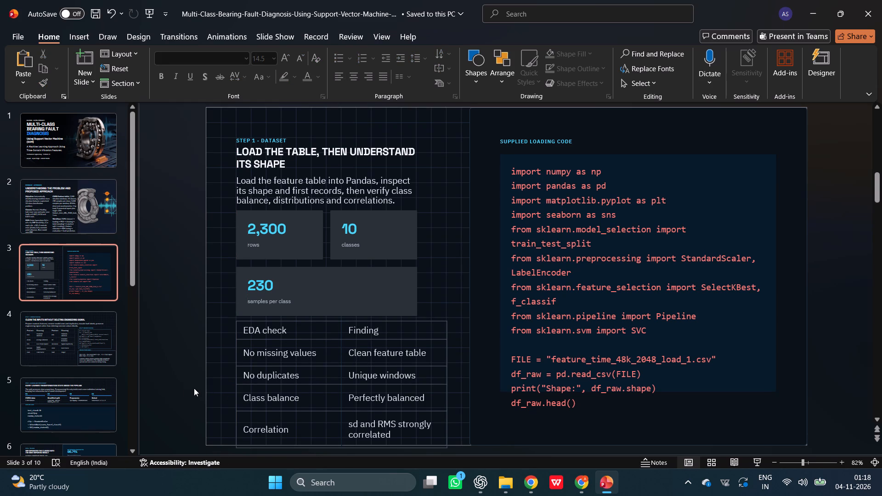
# Extend the dark background panel of slide 3's loading code downward so it encloses the last line, "df_raw.head()".
pyautogui.click(716, 384)
pyautogui.click(742, 390)
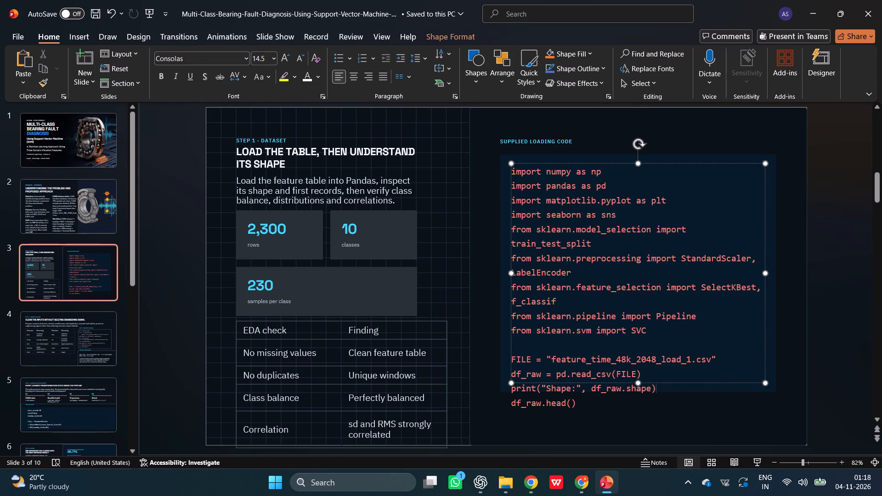
pyautogui.click(777, 377)
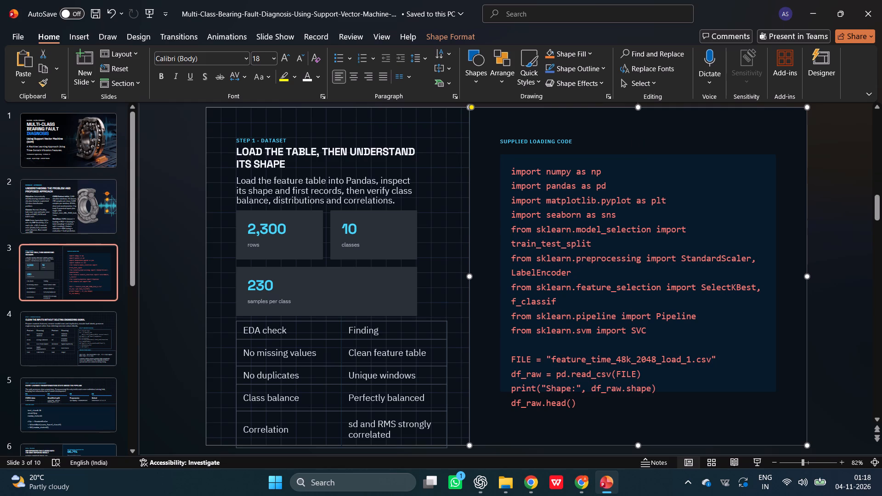
pyautogui.click(513, 163)
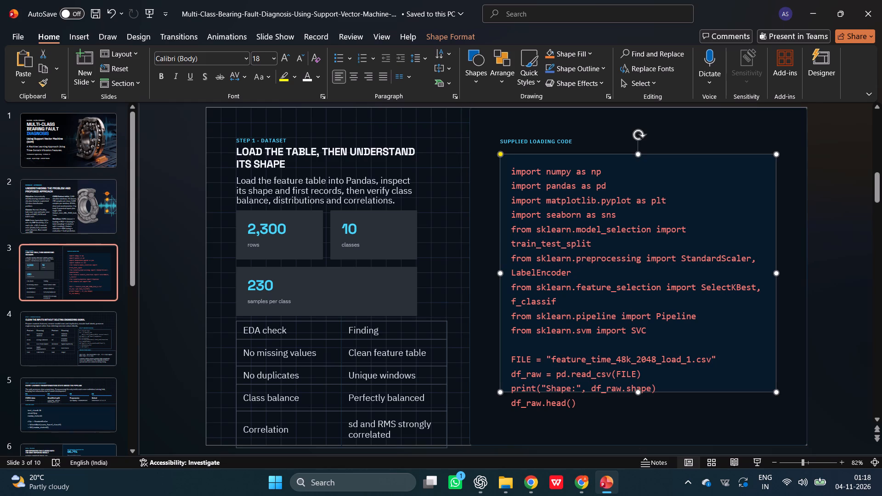
pyautogui.moveTo(639, 391); pyautogui.dragTo(641, 423)
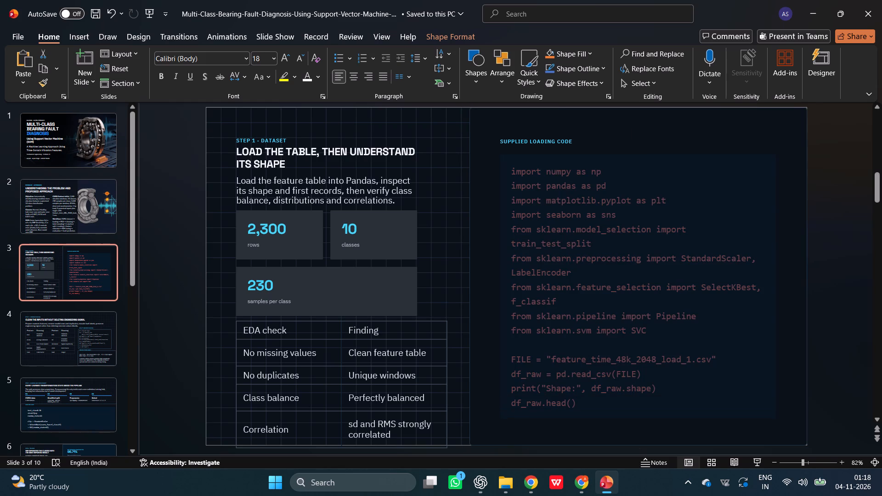
pyautogui.moveTo(641, 423); pyautogui.dragTo(641, 425)
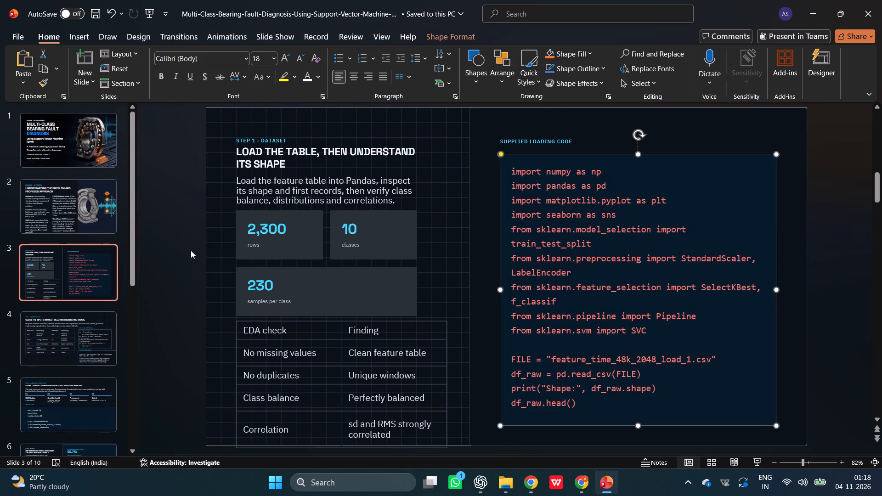
pyautogui.click(184, 250)
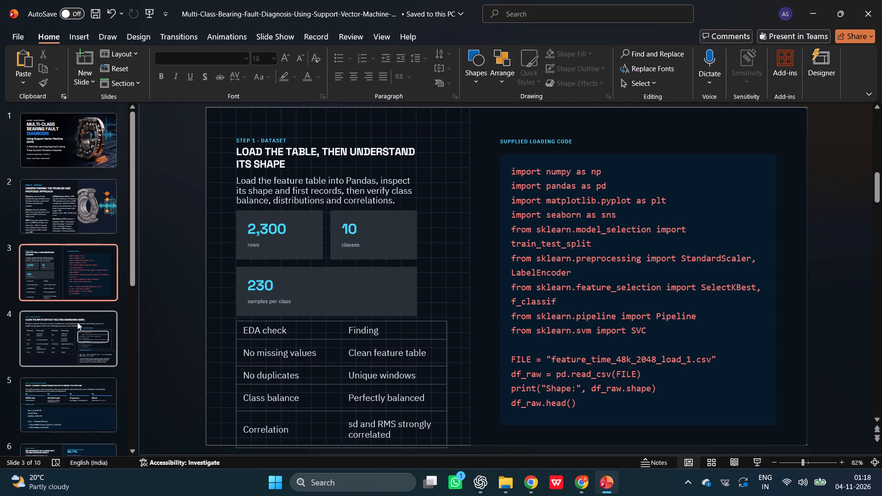
# Check slide 4 and the following slides through slide 10 for remaining layout problems.
pyautogui.click(77, 322)
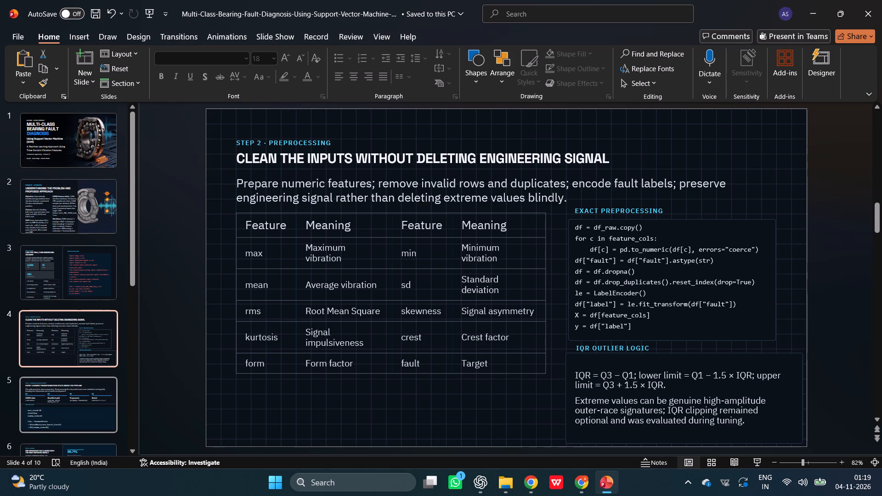
pyautogui.scroll(-2, 342, 343)
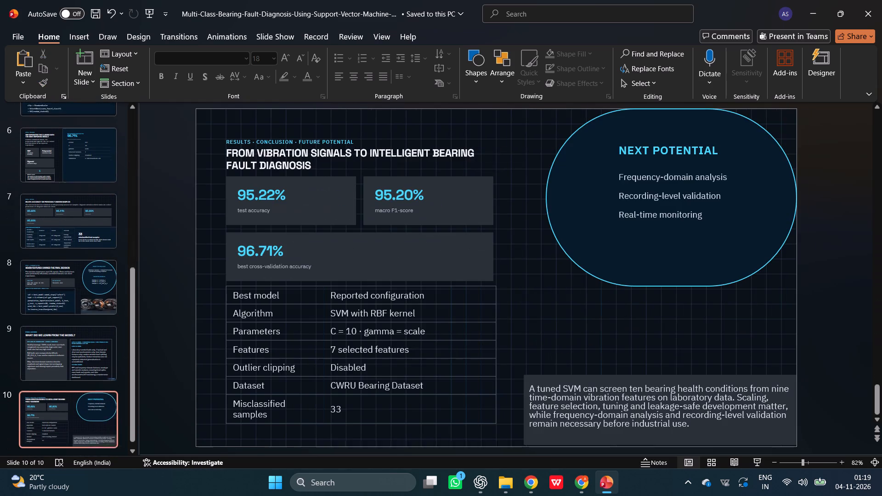
pyautogui.scroll(-2, 342, 343)
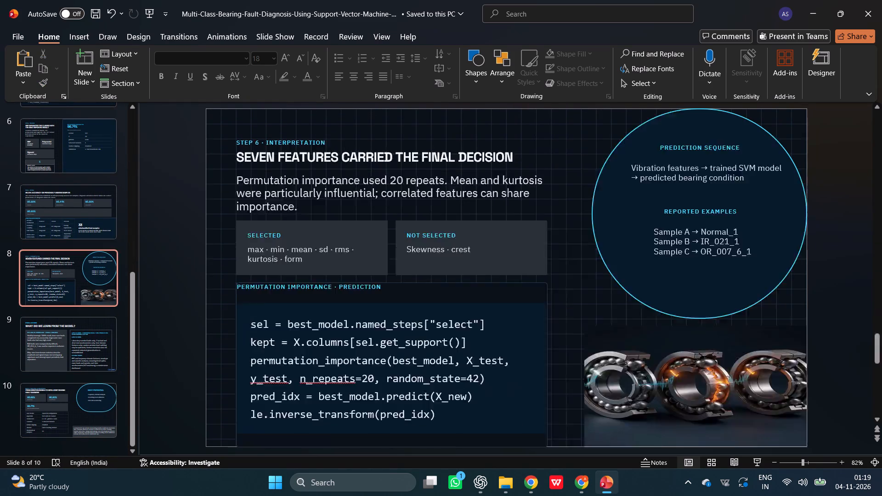
pyautogui.scroll(-7, 342, 343)
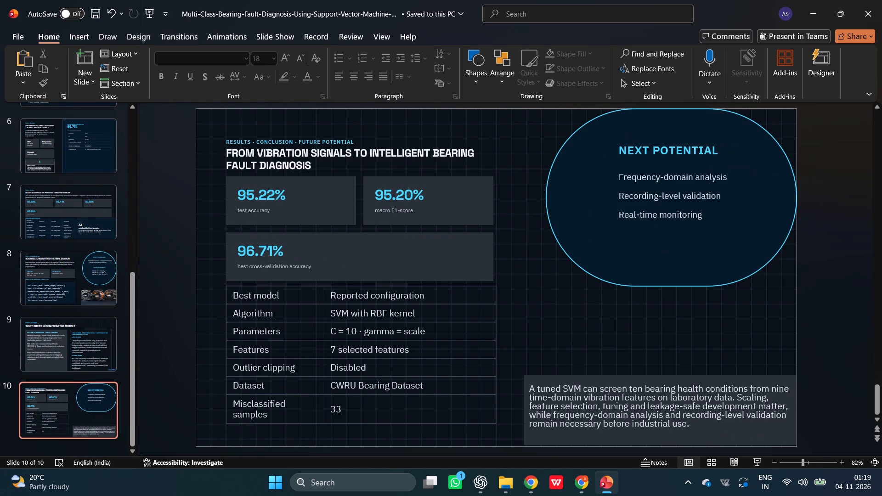
# Save the corrected presentation.
pyautogui.click(159, 271)
pyautogui.hotkey('ctrl', 's')
pyautogui.keyDown('ctrl'); pyautogui.click(159, 271); pyautogui.keyUp('ctrl')
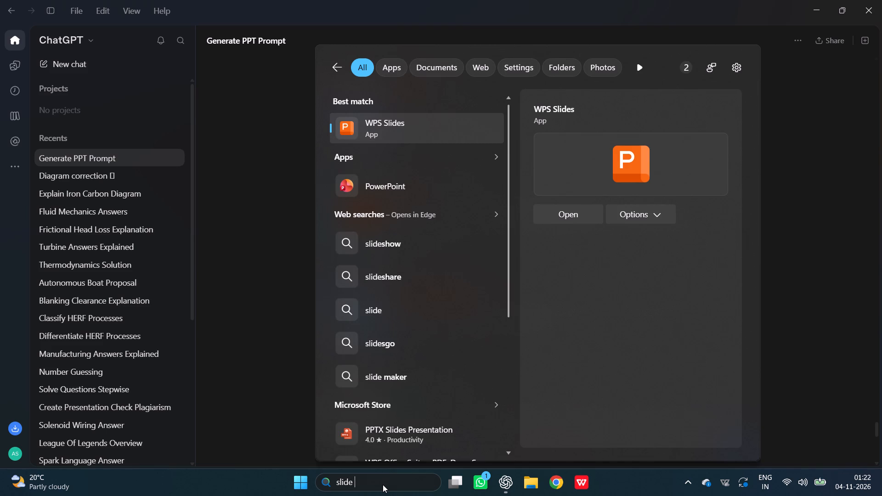
pyautogui.click(417, 195)
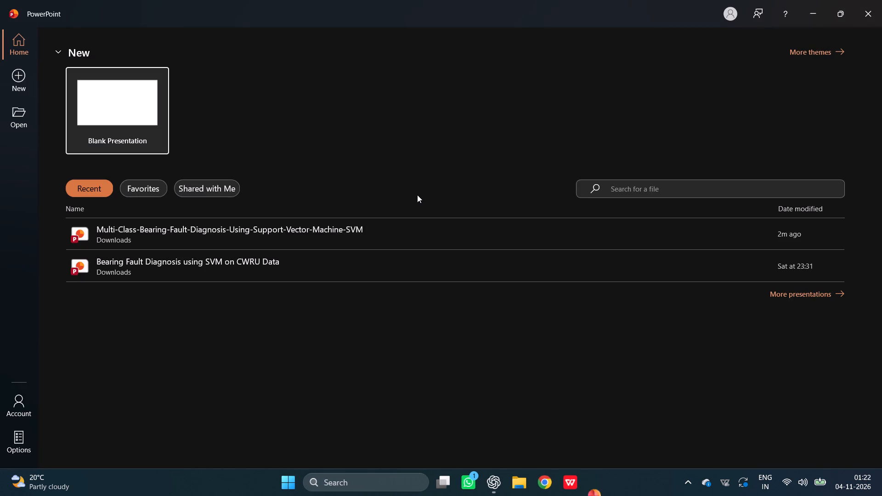
pyautogui.click(152, 237)
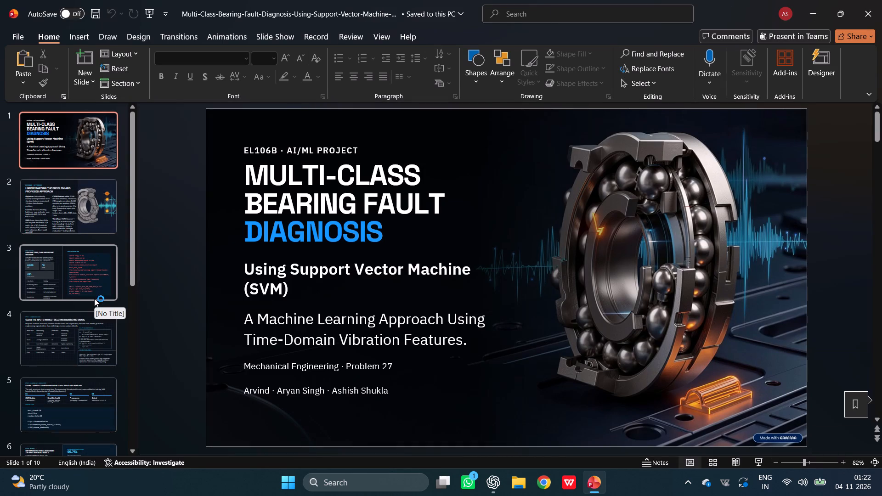
# Insert a new blank slide directly after slide 7, the testing accuracy slide.
pyautogui.scroll(-3, 93, 366)
pyautogui.click(93, 221)
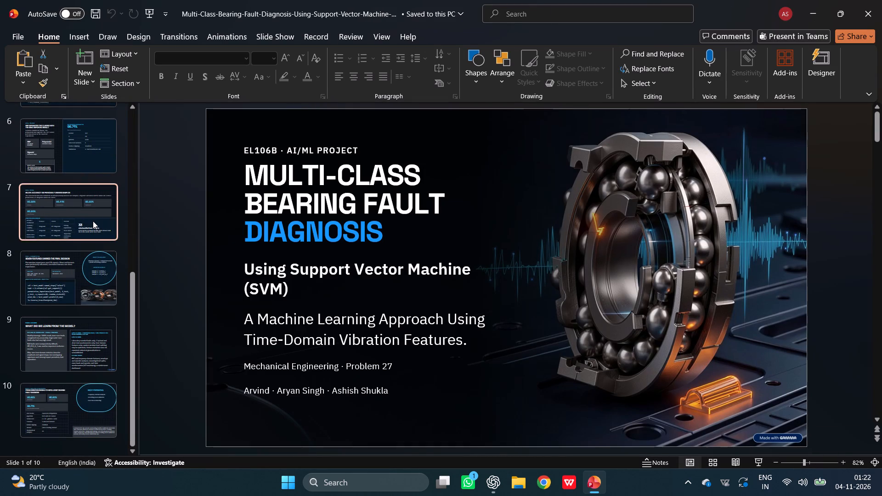
pyautogui.rightClick(93, 221)
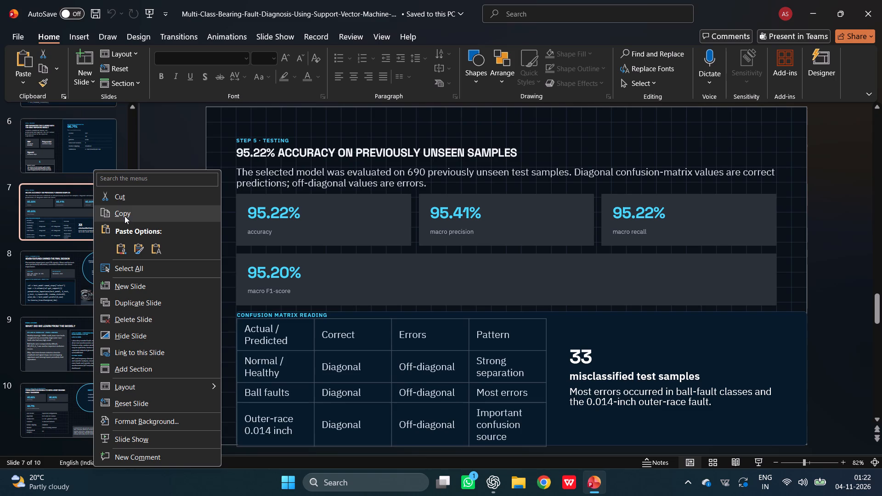
pyautogui.click(129, 286)
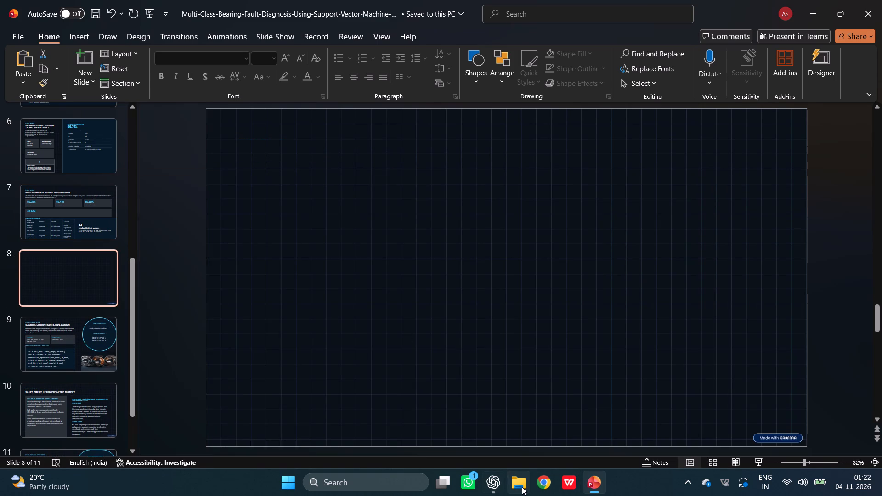
# Switch to Google Chrome and open it with the kiet.edu profile.
pyautogui.click(550, 484)
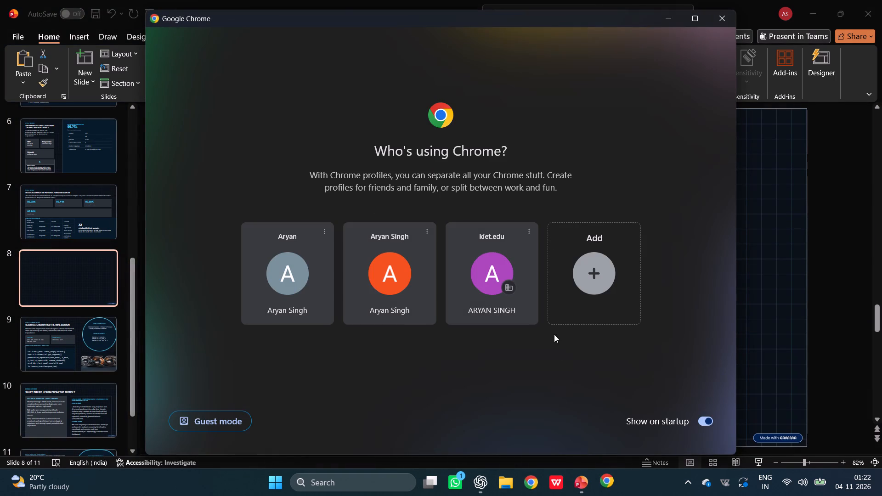
pyautogui.click(465, 273)
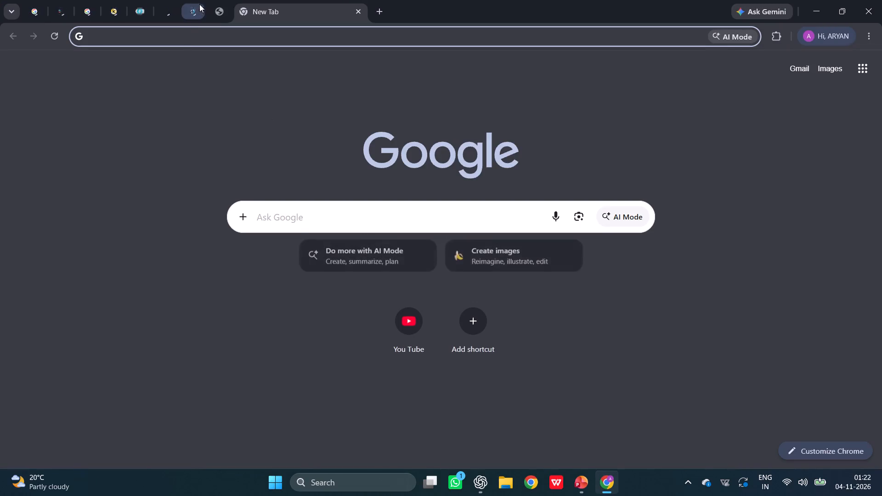
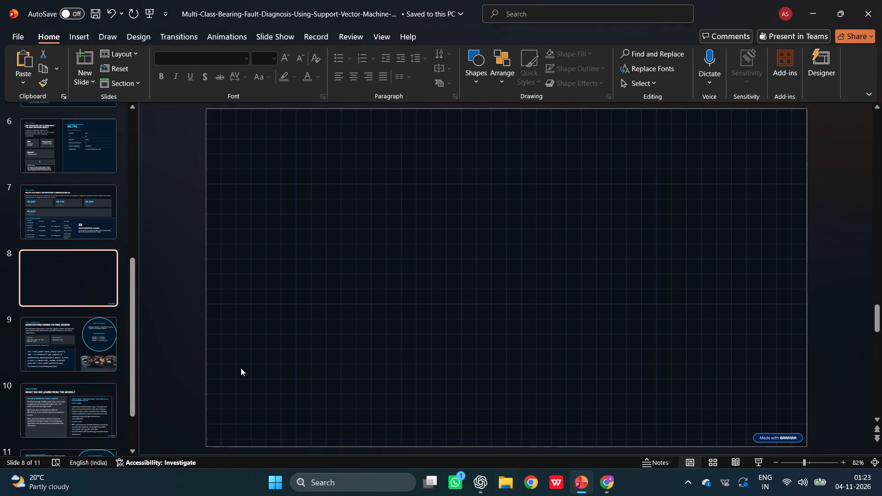
pyautogui.click(78, 40)
pyautogui.click(92, 73)
pyautogui.click(111, 111)
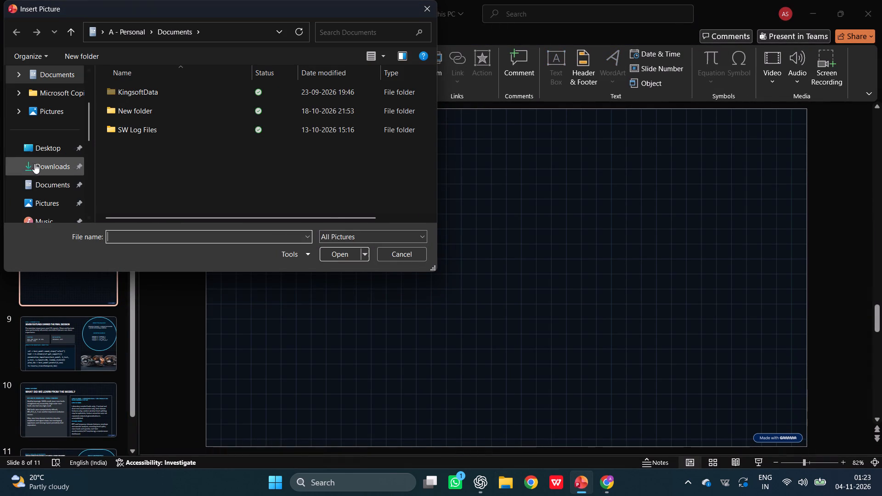
pyautogui.click(61, 116)
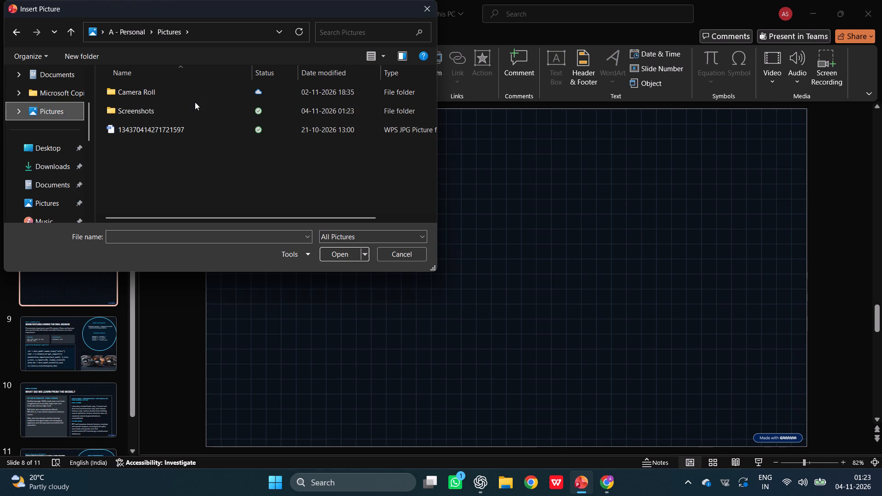
pyautogui.doubleClick(194, 109)
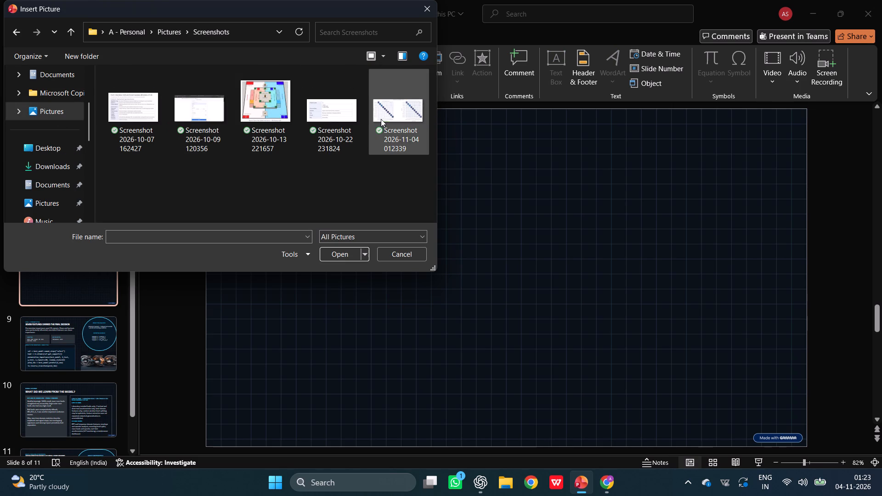
pyautogui.doubleClick(387, 118)
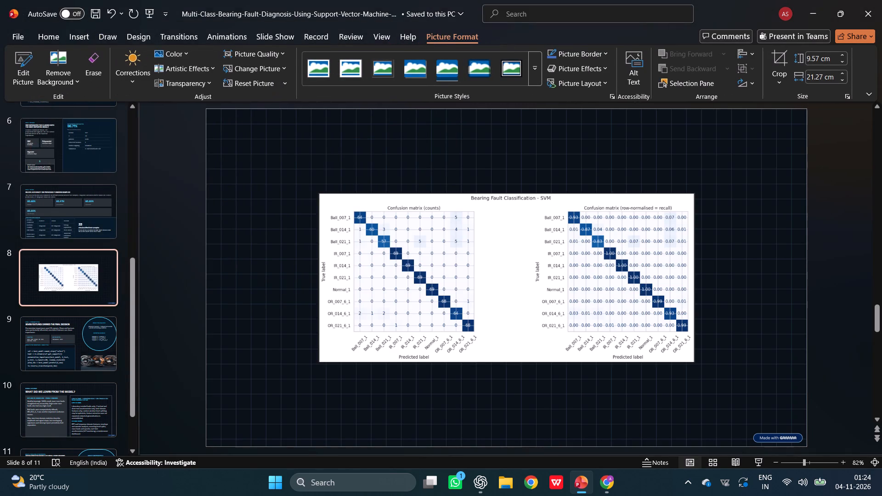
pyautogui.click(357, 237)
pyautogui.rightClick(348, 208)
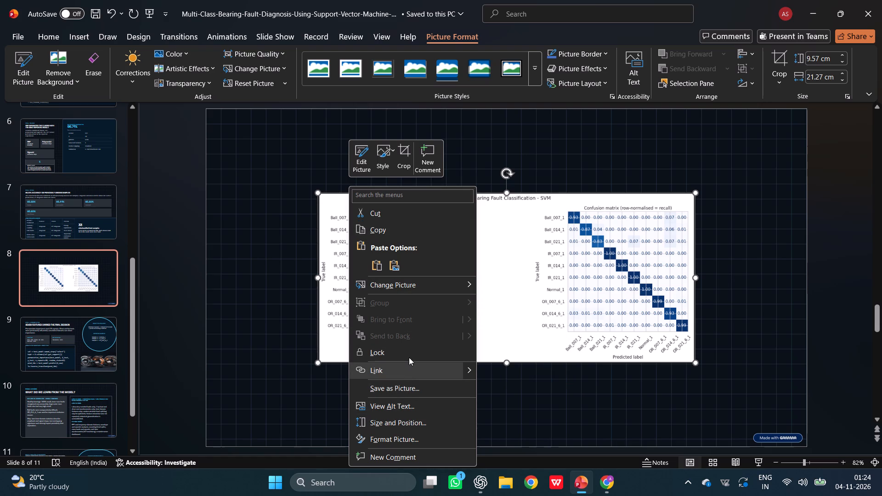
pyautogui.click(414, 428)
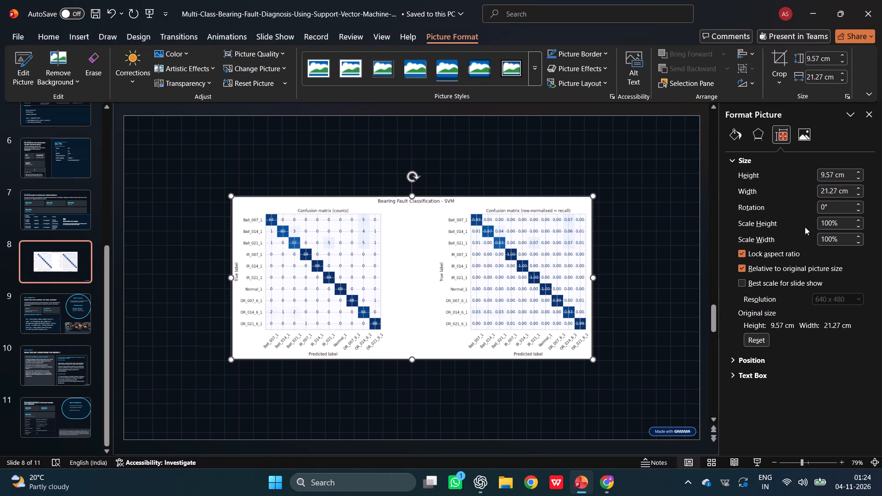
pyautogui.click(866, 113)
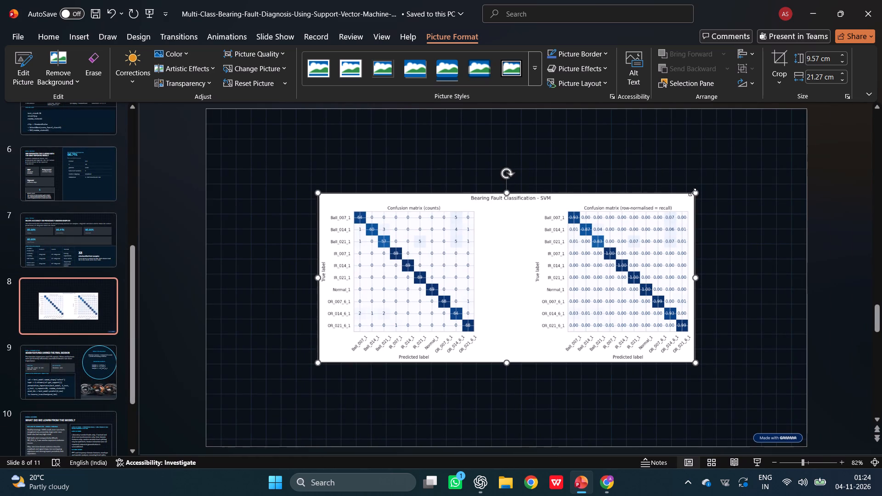
# Stretch the confusion matrix picture to fill the whole of slide 8, 19.05 cm high by 33.87 cm wide.
pyautogui.moveTo(694, 192); pyautogui.dragTo(773, 117)
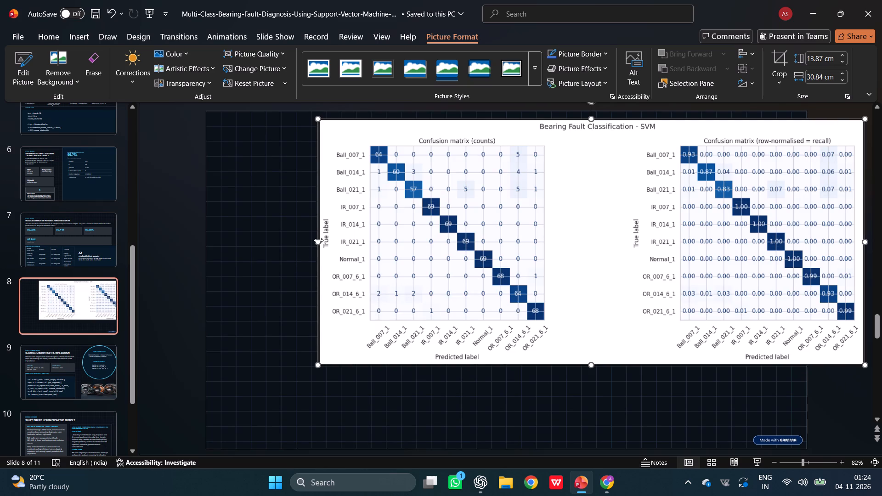
pyautogui.moveTo(318, 240); pyautogui.dragTo(207, 240)
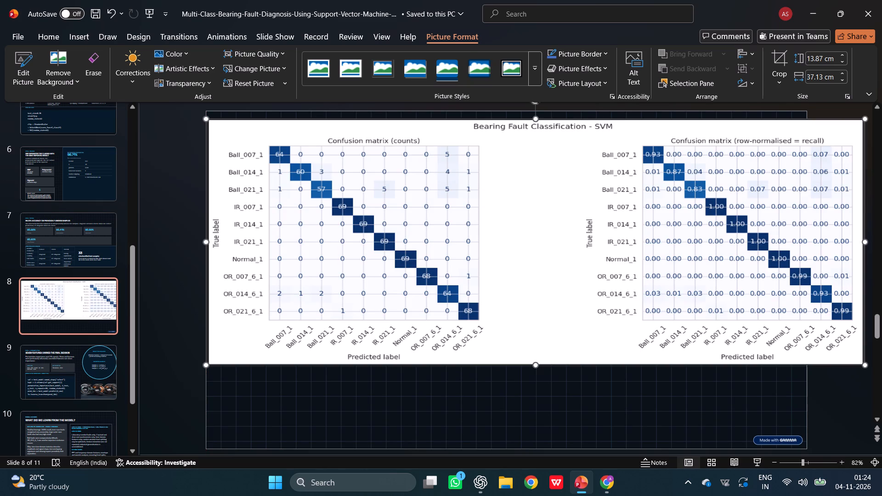
pyautogui.moveTo(864, 242); pyautogui.dragTo(805, 248)
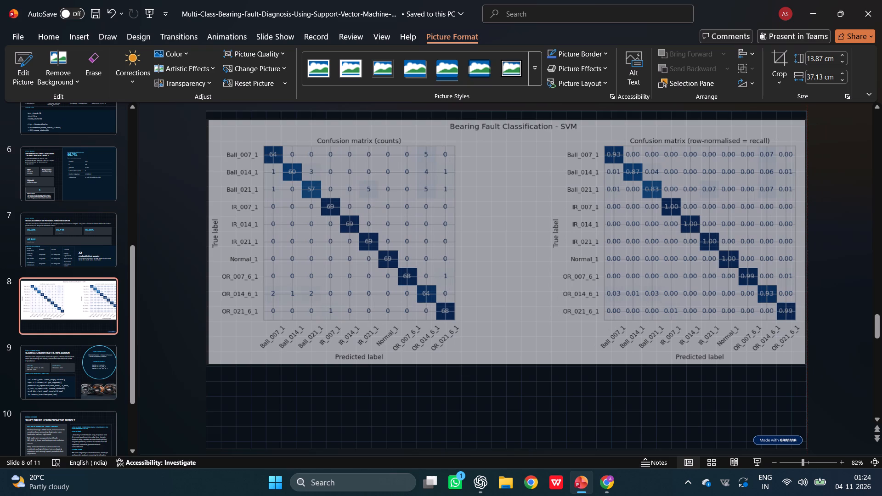
pyautogui.moveTo(805, 248); pyautogui.dragTo(805, 248)
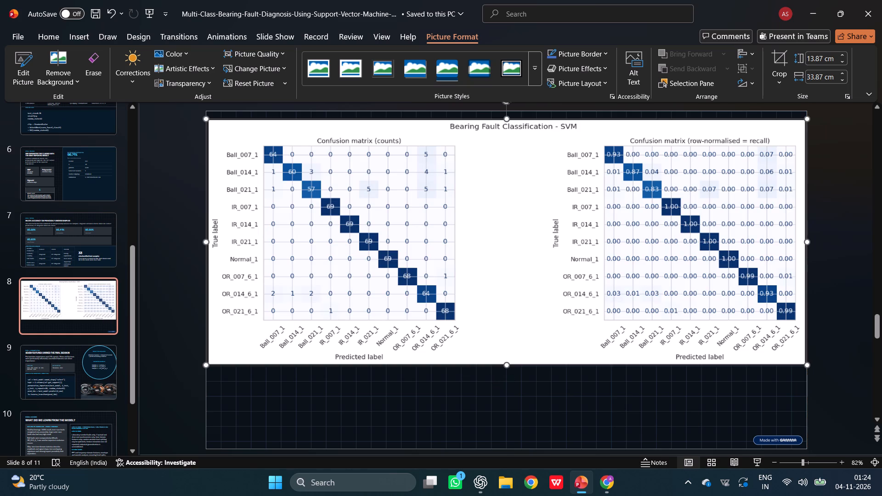
pyautogui.moveTo(508, 365); pyautogui.dragTo(515, 443)
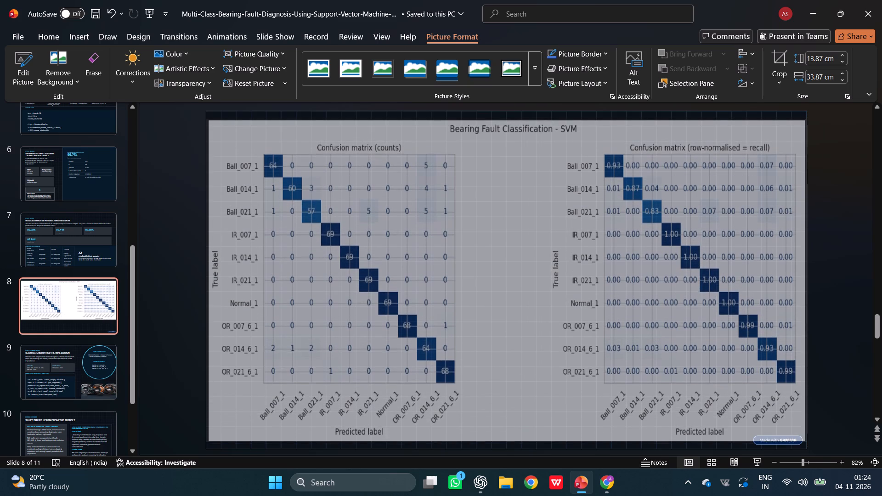
pyautogui.moveTo(515, 443); pyautogui.dragTo(516, 448)
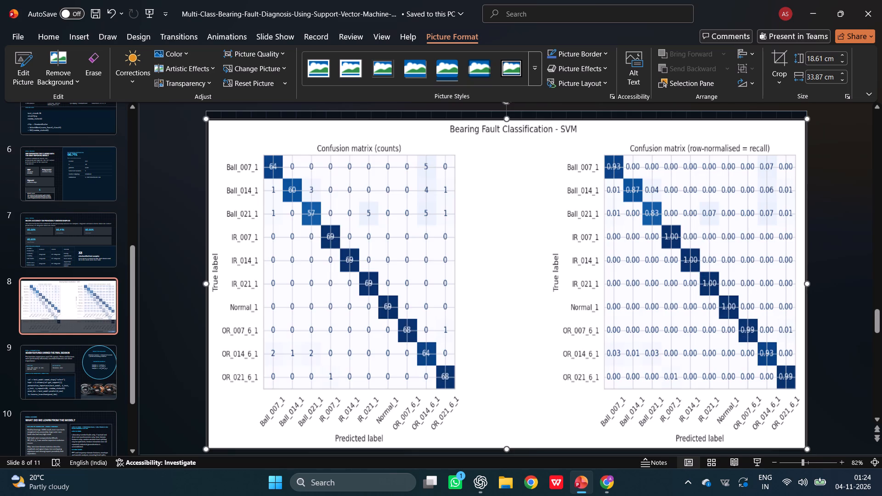
pyautogui.click(507, 117)
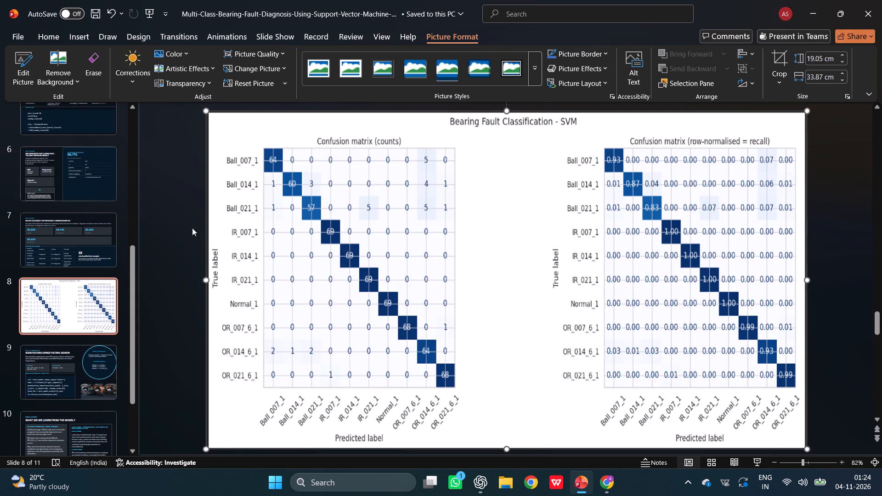
pyautogui.click(187, 231)
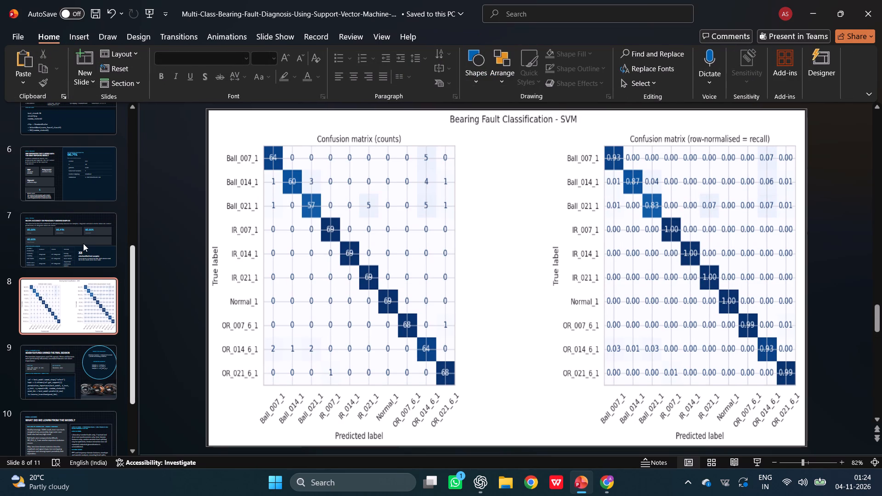
pyautogui.hscroll(1, 455, 383)
pyautogui.click(603, 486)
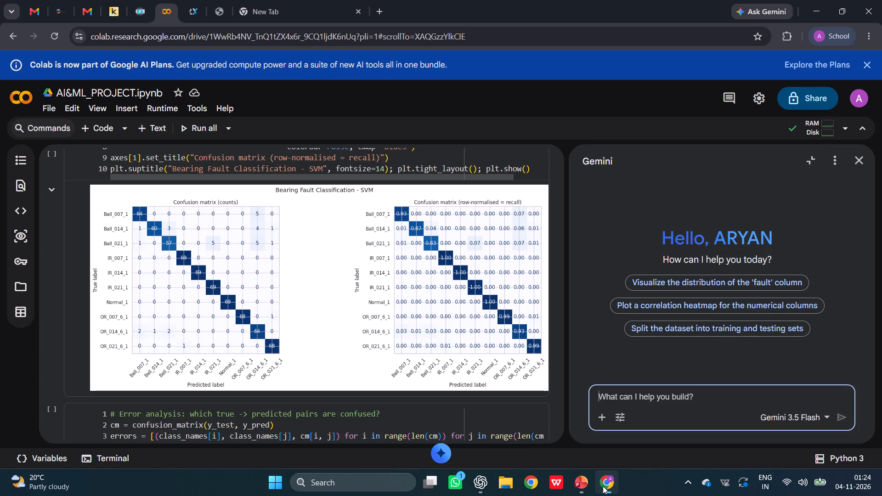
pyautogui.scroll(1, 388, 165)
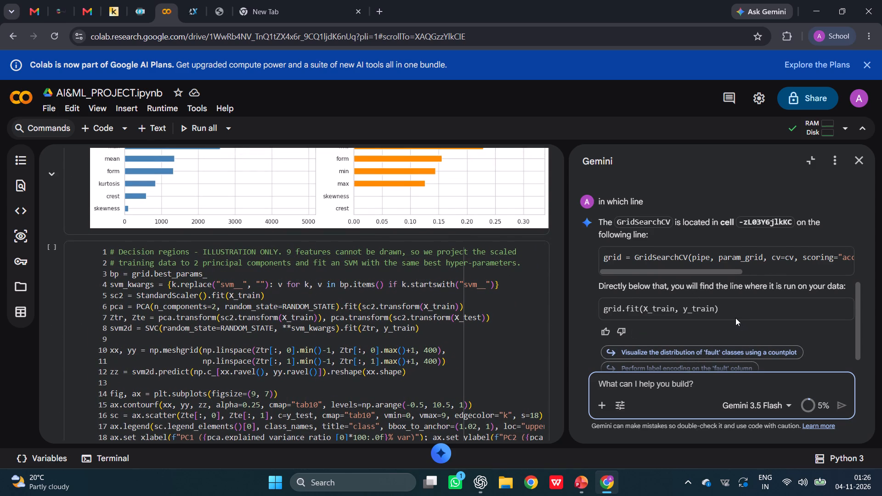
pyautogui.scroll(-1, 735, 318)
pyautogui.scroll(7, 392, 326)
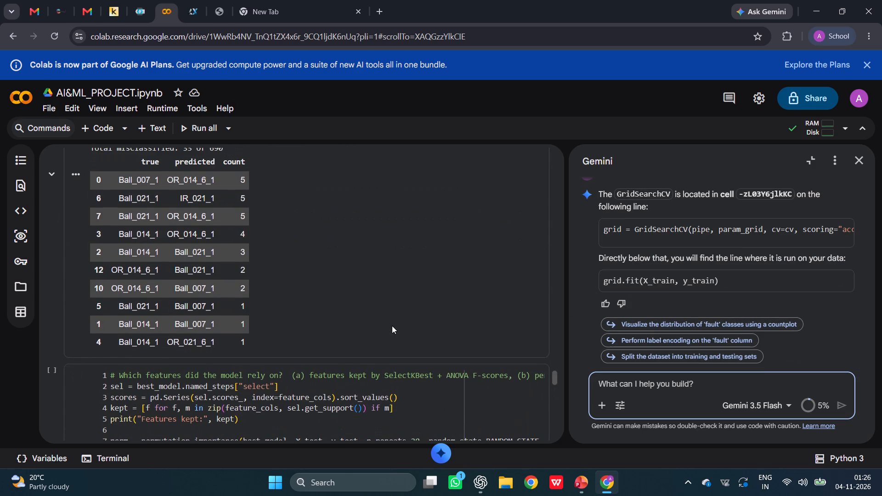
pyautogui.scroll(12, 392, 326)
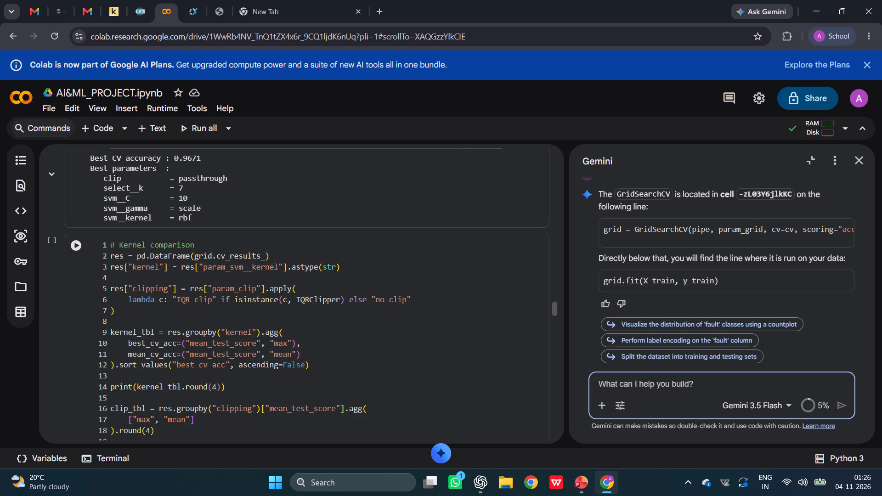
pyautogui.scroll(-13, 392, 326)
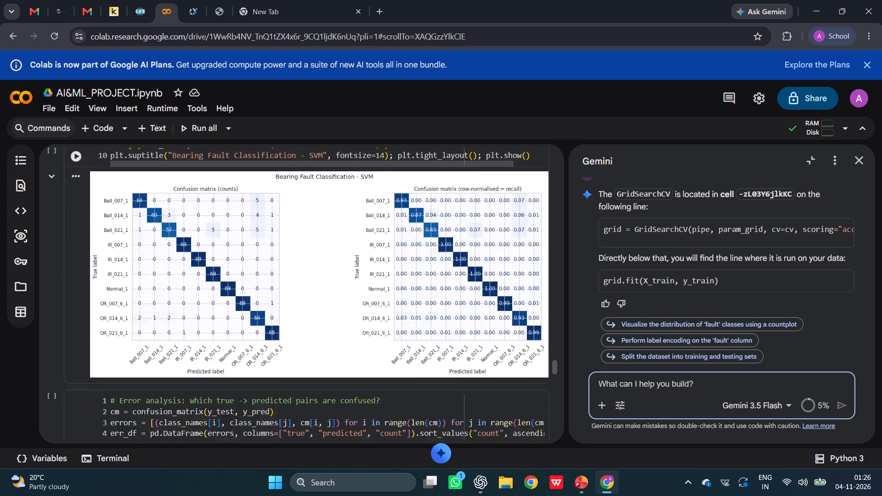
pyautogui.scroll(-2, 392, 326)
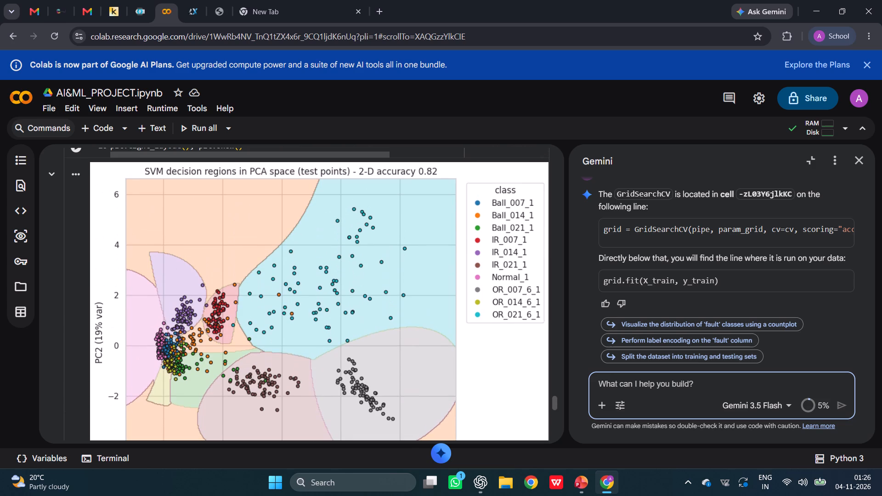
# Examine the decision regions code cell and its SVM plot in PCA space in the Colab notebook.
pyautogui.scroll(4, 392, 326)
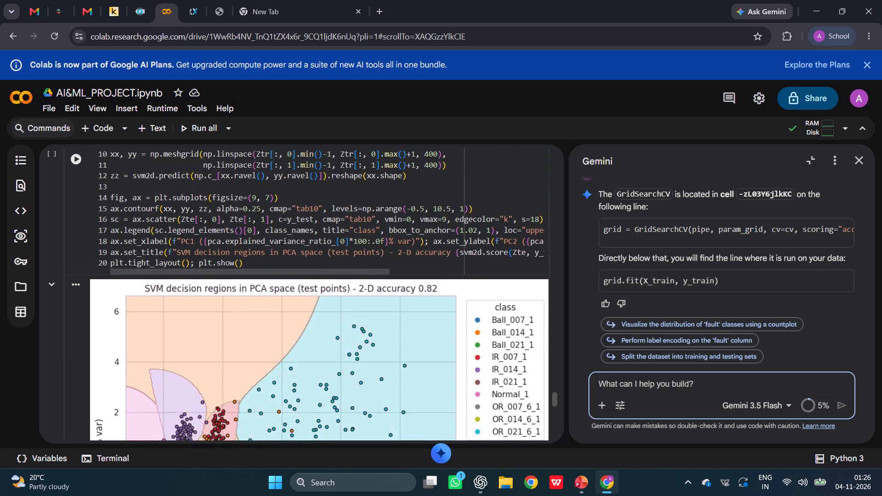
pyautogui.scroll(3, 392, 326)
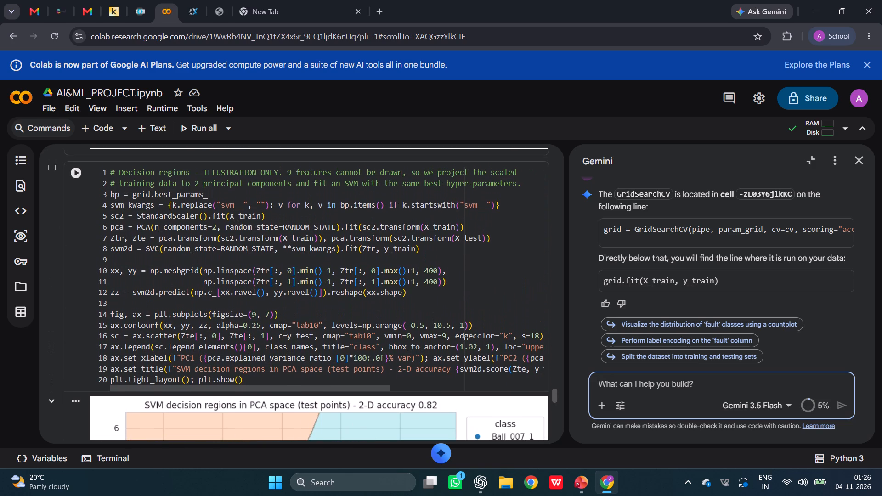
pyautogui.scroll(1, 392, 326)
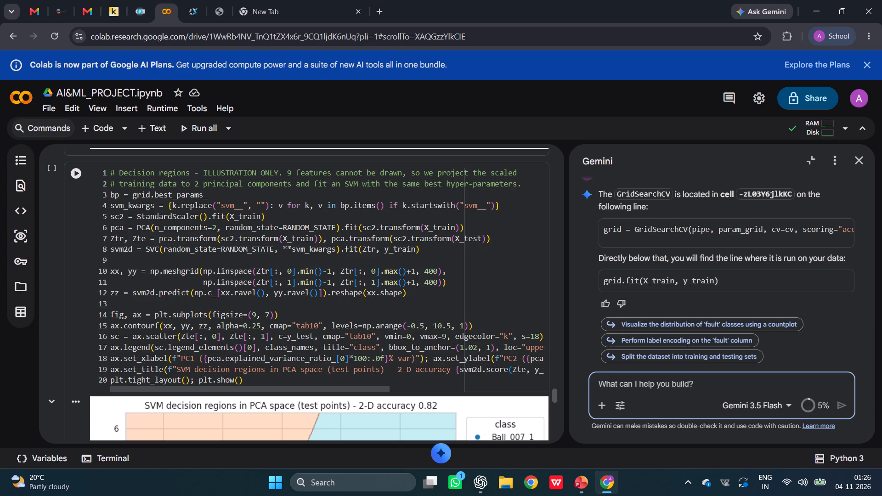
pyautogui.scroll(-3, 192, 292)
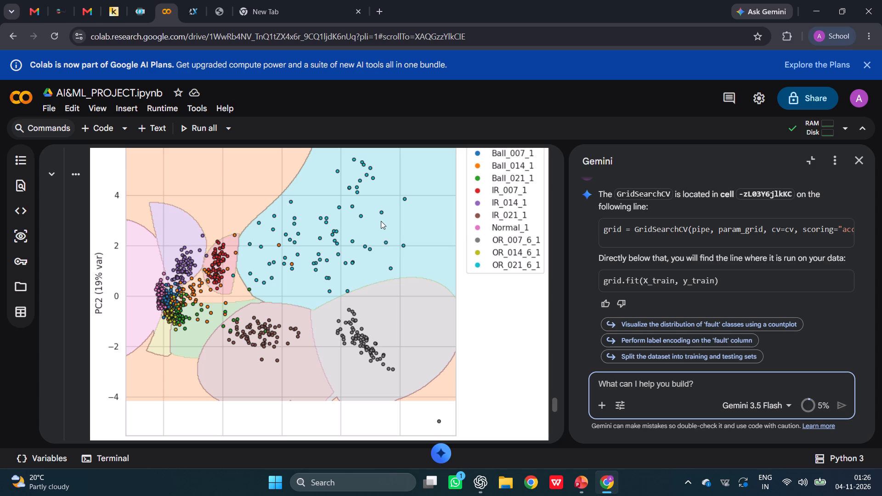
pyautogui.scroll(2, 381, 221)
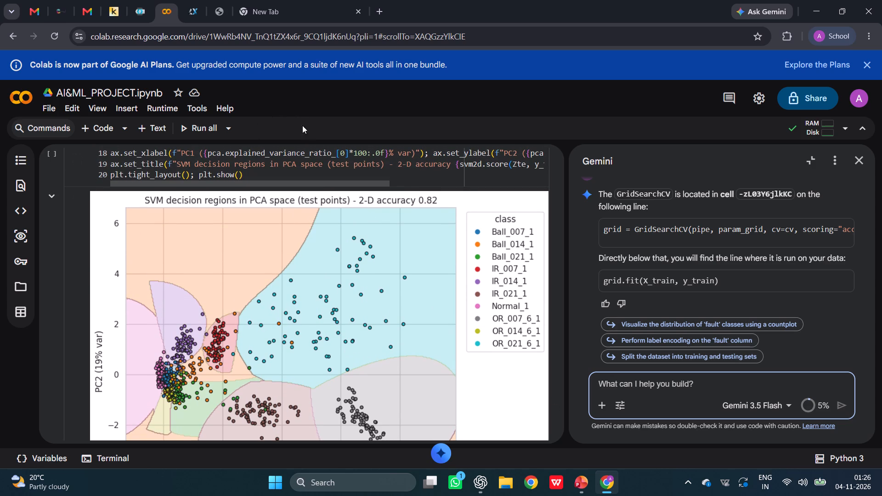
pyautogui.scroll(-1, 329, 290)
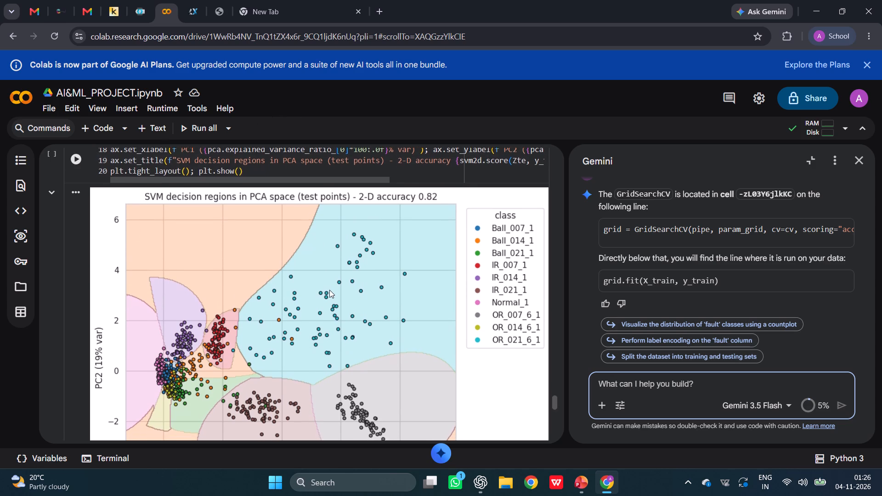
pyautogui.scroll(-1, 329, 290)
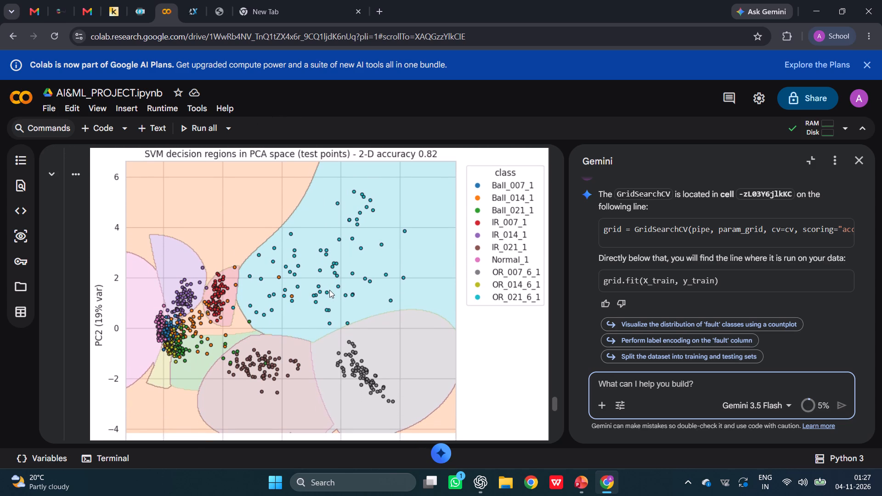
pyautogui.scroll(-2, 329, 290)
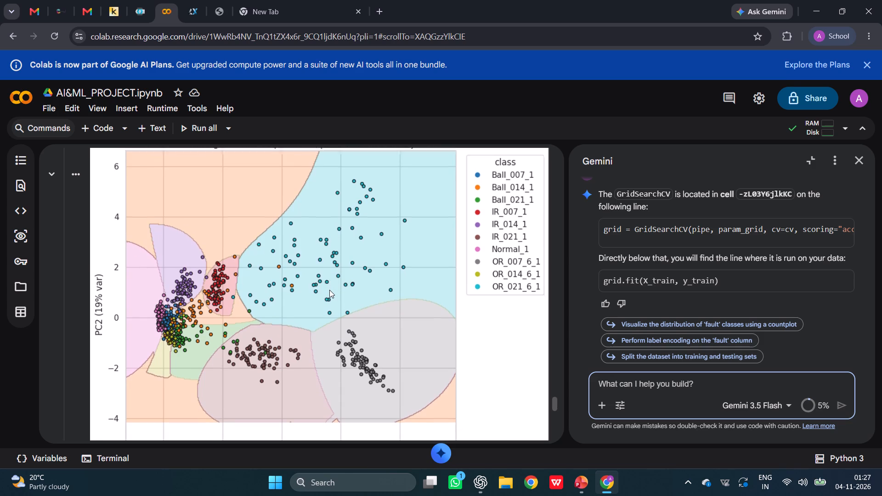
pyautogui.scroll(-1, 329, 290)
pyautogui.scroll(5, 329, 290)
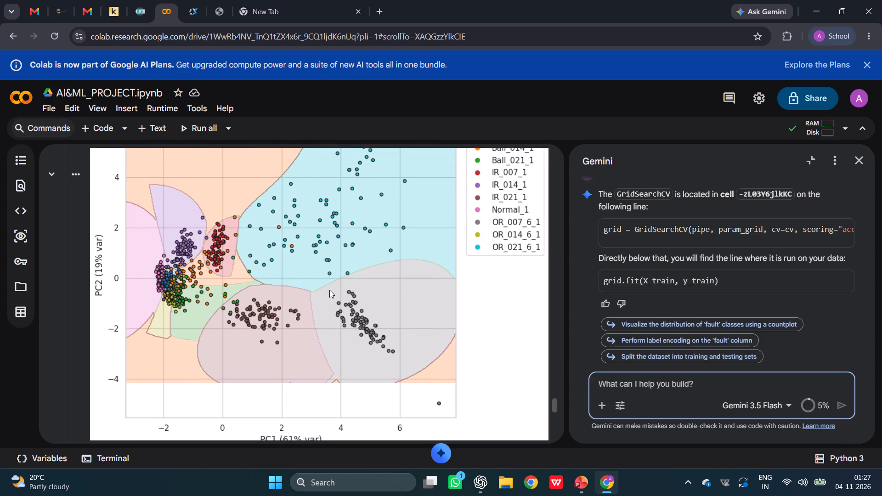
# Open the Jupyter notebook AIML_MINI_PROJECT from the Downloads folder in Visual Studio Code.
pyautogui.click(503, 489)
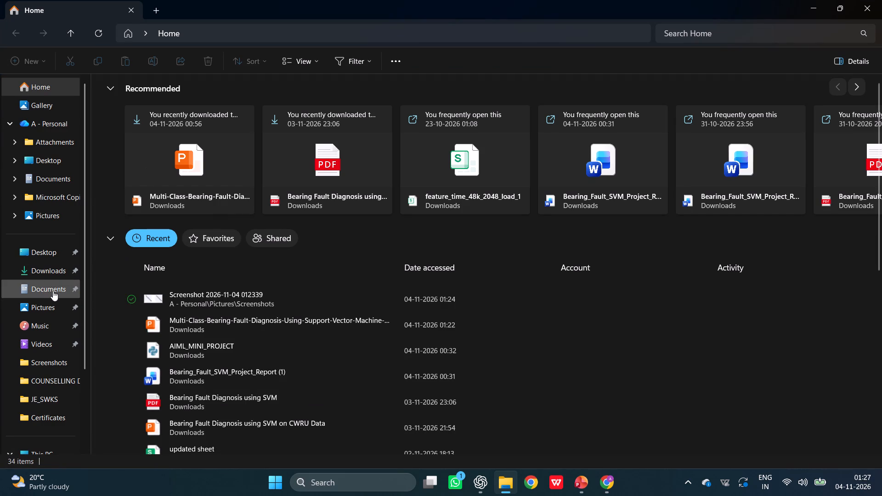
pyautogui.click(52, 274)
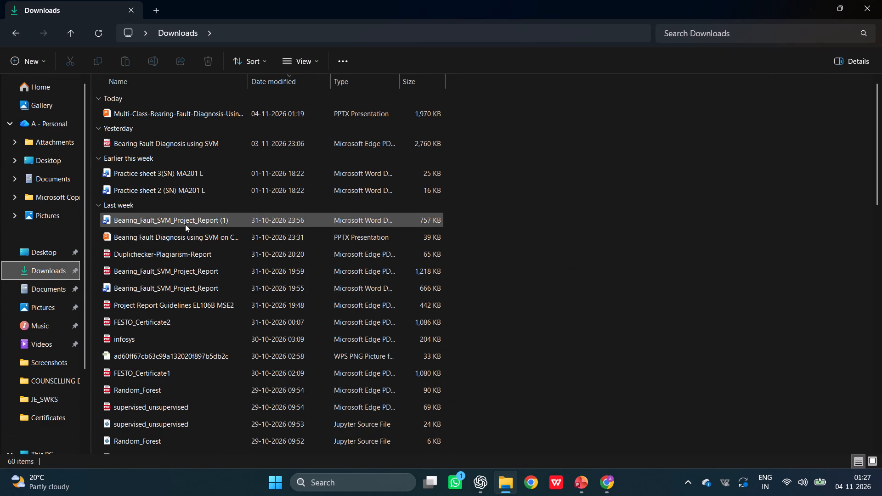
pyautogui.scroll(-1, 165, 389)
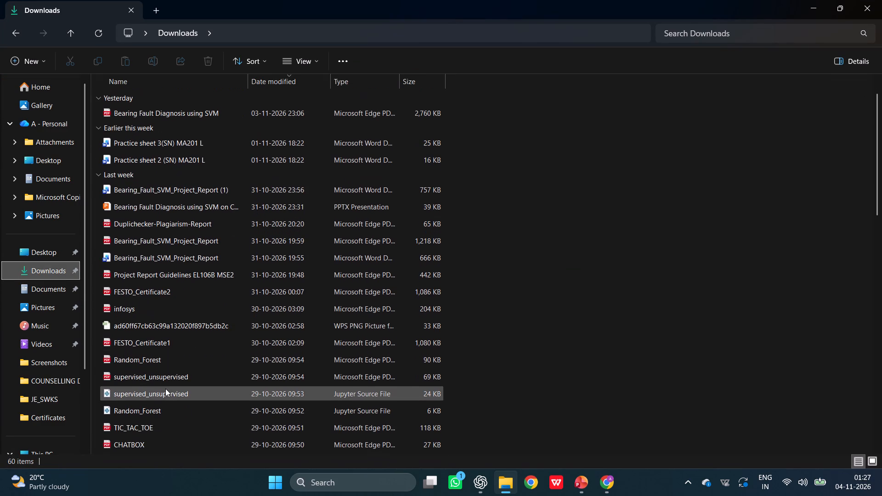
pyautogui.scroll(-1, 155, 411)
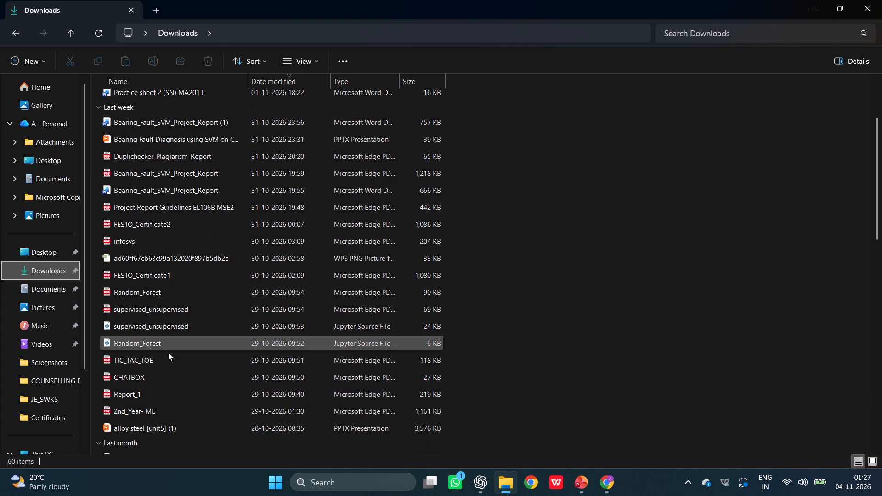
pyautogui.scroll(-1, 166, 388)
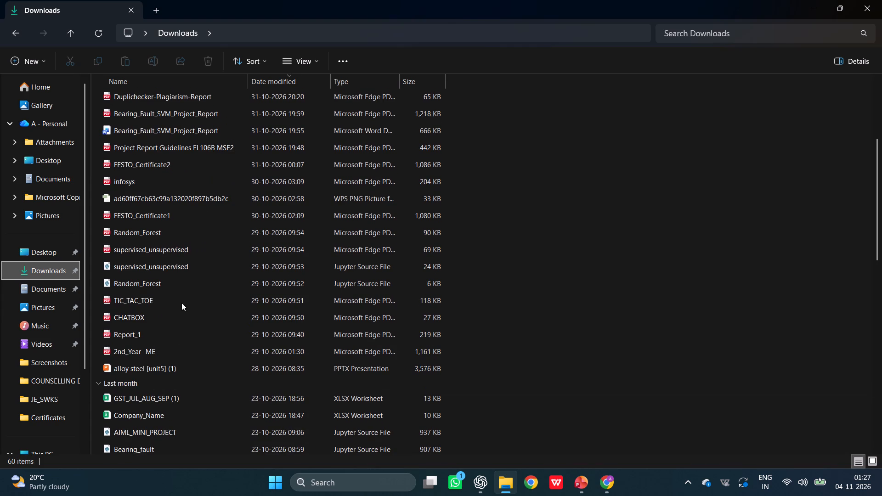
pyautogui.doubleClick(175, 431)
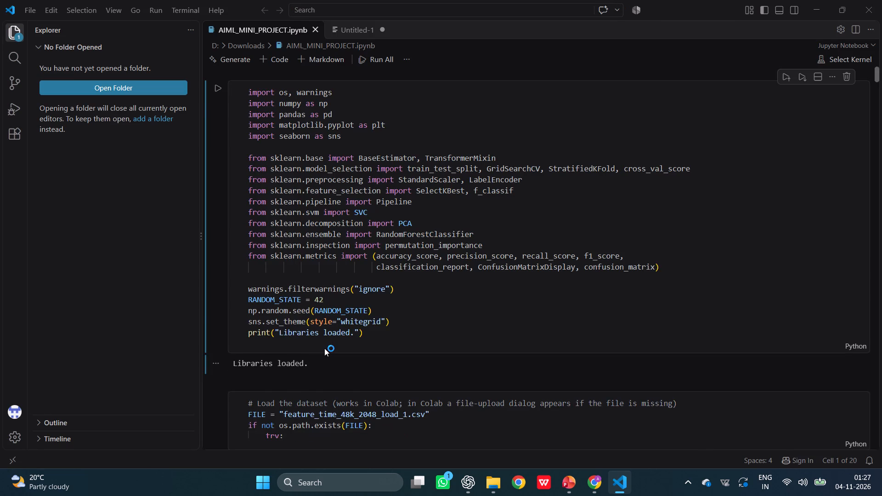
# Look through AIML_MINI_PROJECT.ipynb from the library imports to the SVM decision regions code and plot.
pyautogui.scroll(-7, 324, 348)
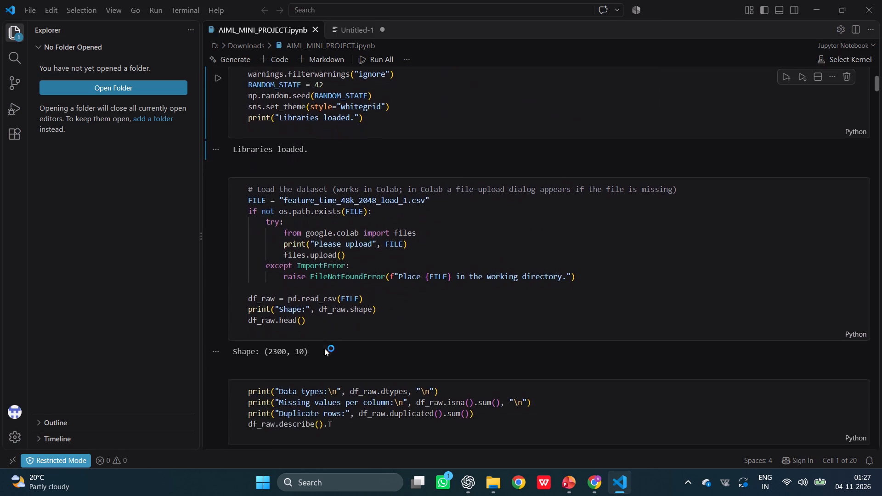
pyautogui.scroll(-17, 324, 348)
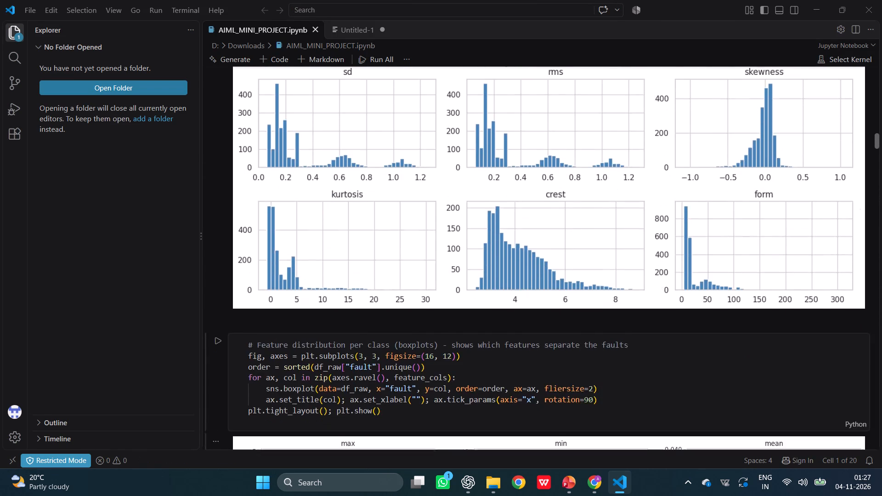
pyautogui.scroll(-18, 324, 348)
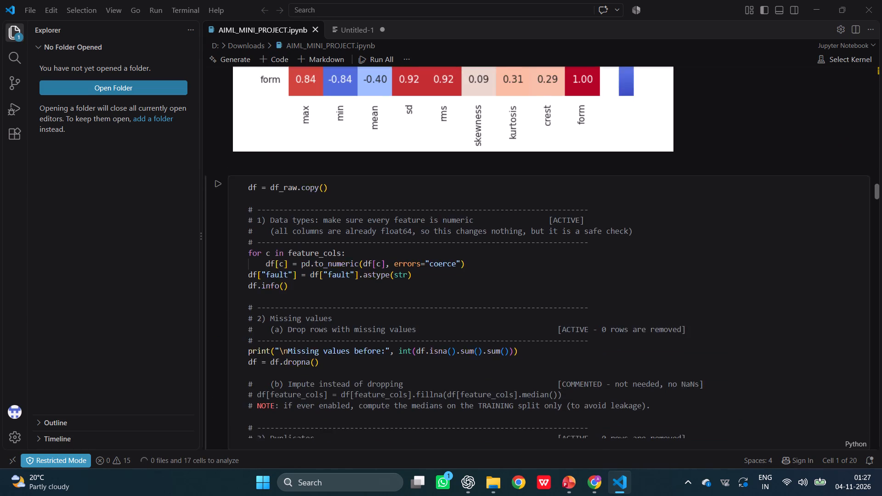
pyautogui.scroll(-18, 324, 348)
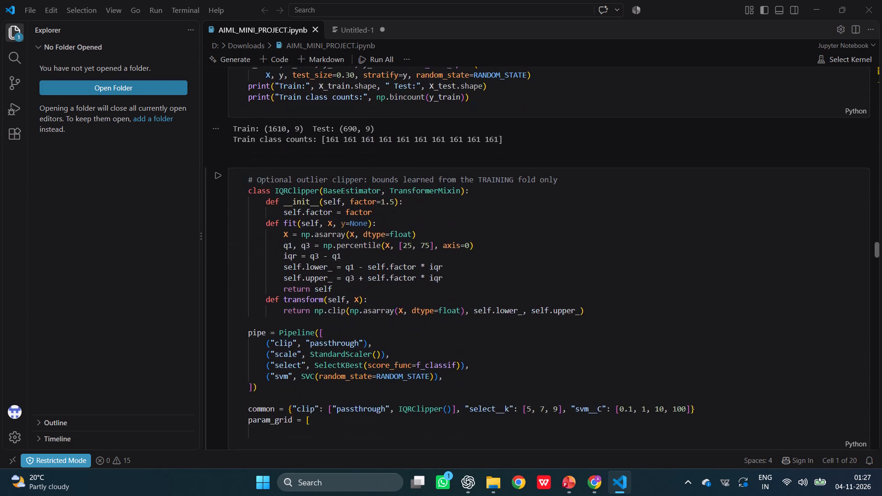
pyautogui.scroll(-15, 324, 348)
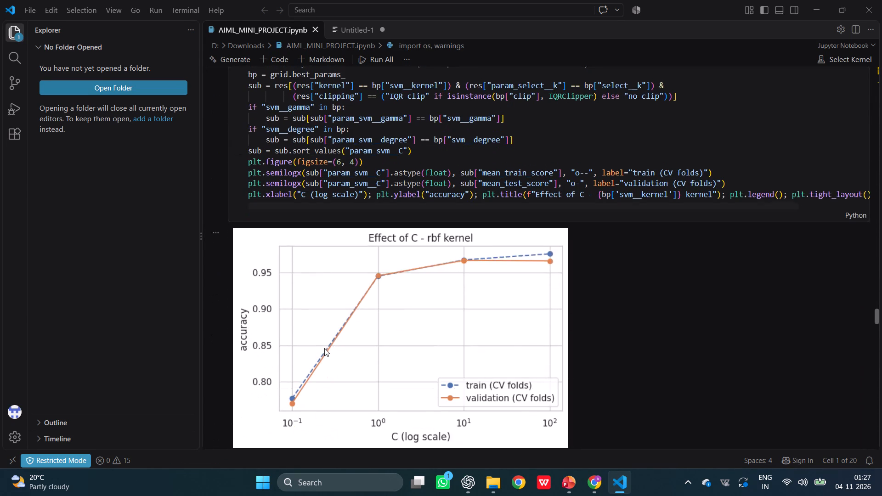
pyautogui.scroll(-15, 324, 348)
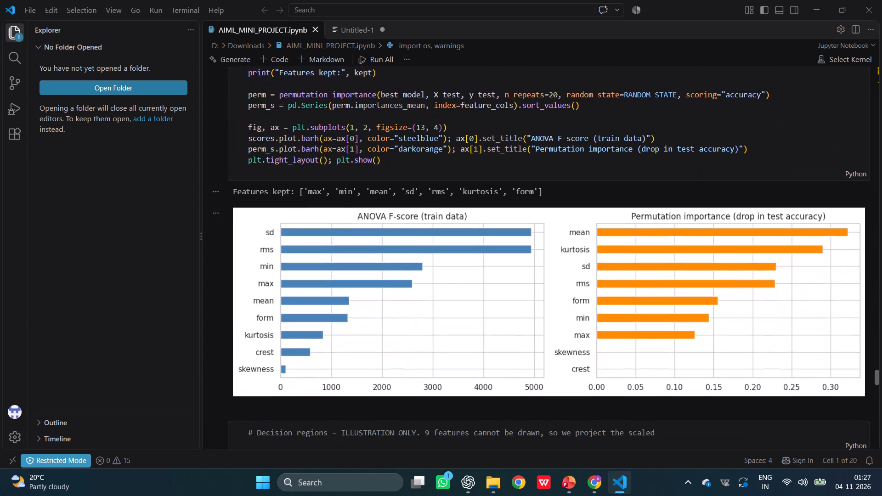
pyautogui.scroll(-13, 324, 348)
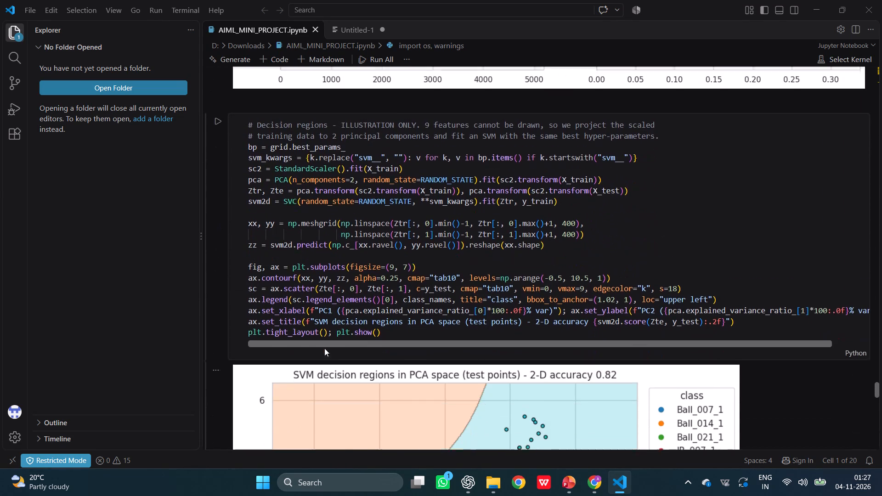
pyautogui.scroll(-6, 324, 348)
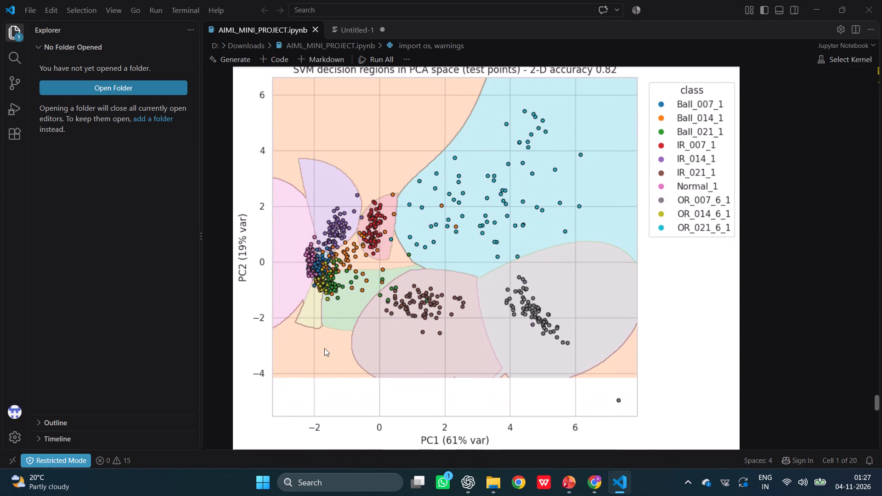
# Capture a screenshot of the full SVM decision regions in PCA space plot, including its title, axis labels and class legend.
pyautogui.scroll(-3, 324, 348)
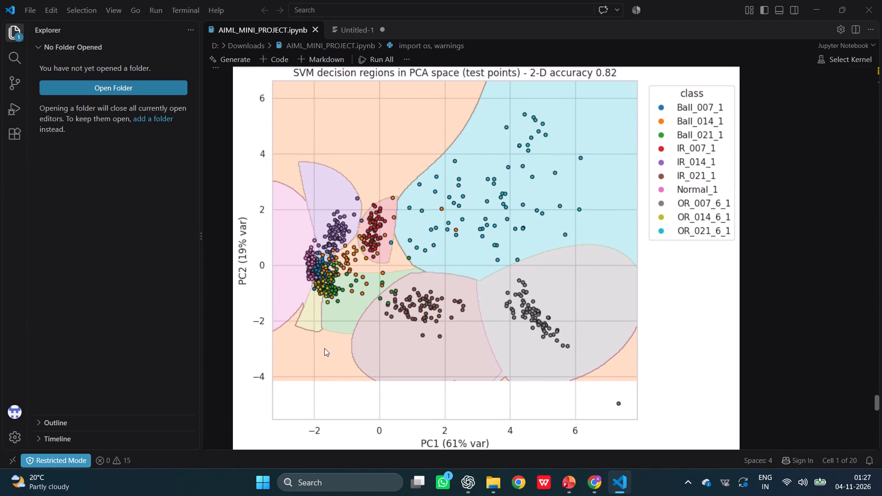
pyautogui.scroll(-2, 324, 348)
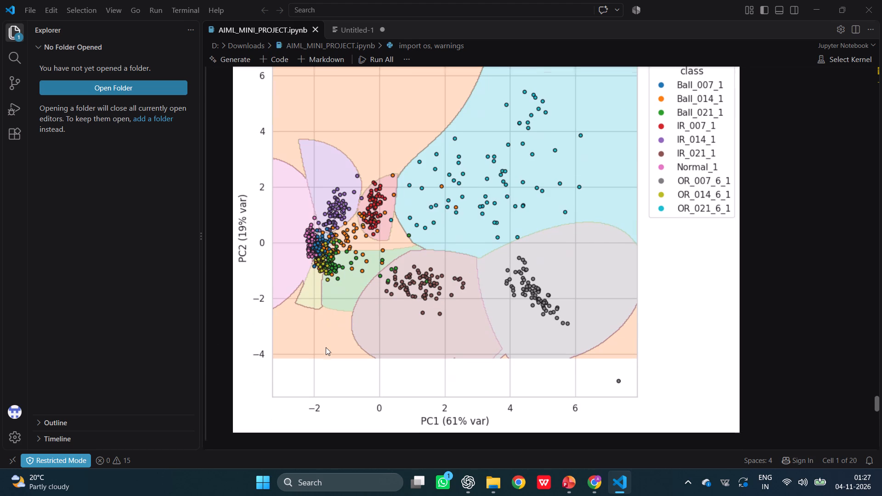
pyautogui.scroll(2, 326, 347)
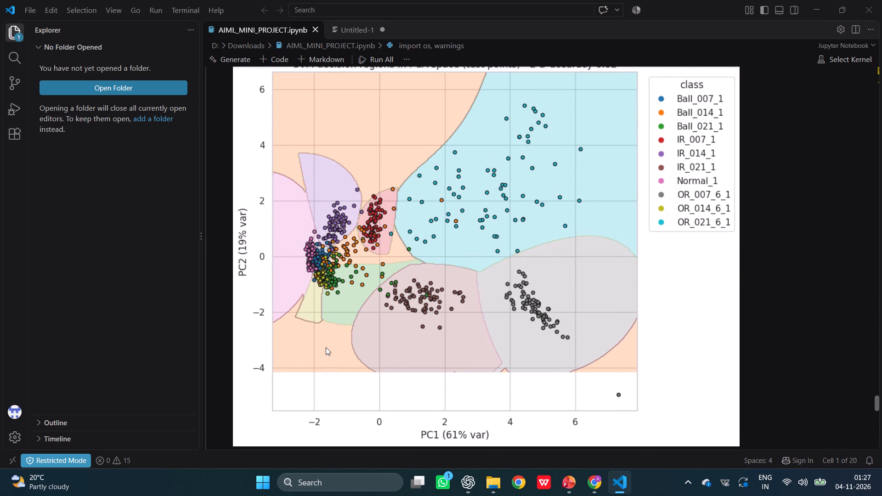
pyautogui.scroll(2, 326, 347)
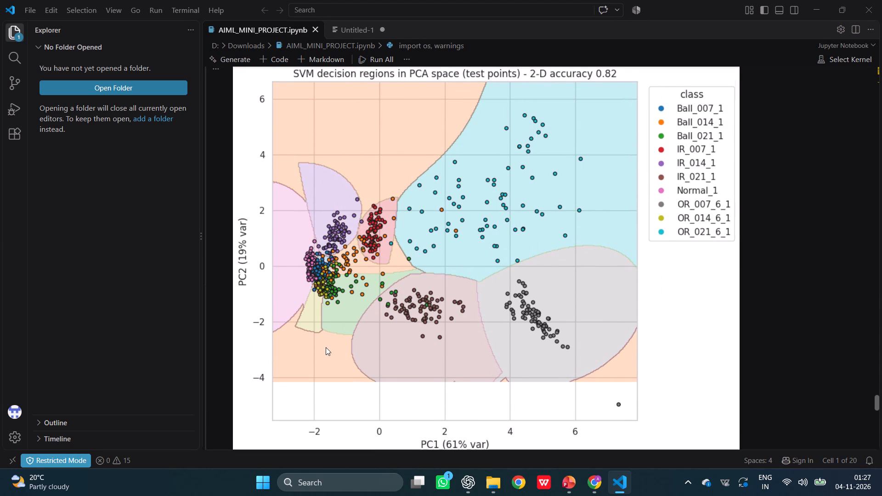
pyautogui.scroll(2, 326, 347)
pyautogui.press('Print')
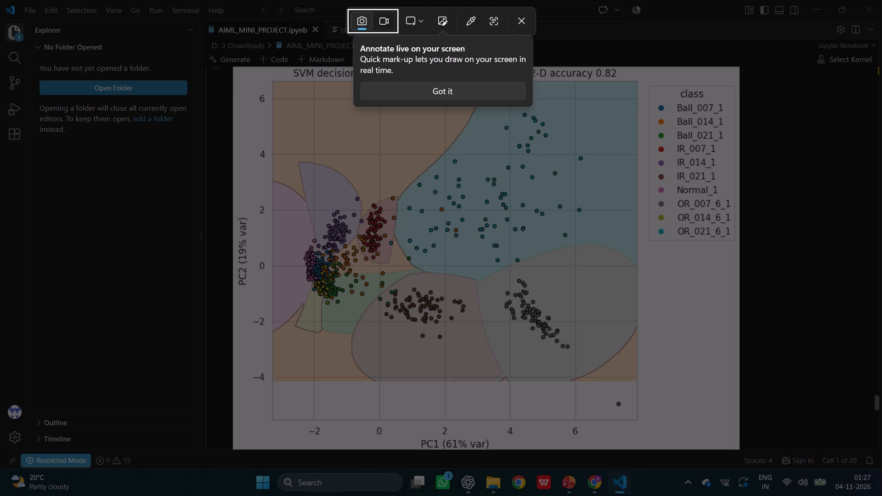
pyautogui.moveTo(231, 66); pyautogui.dragTo(573, 321)
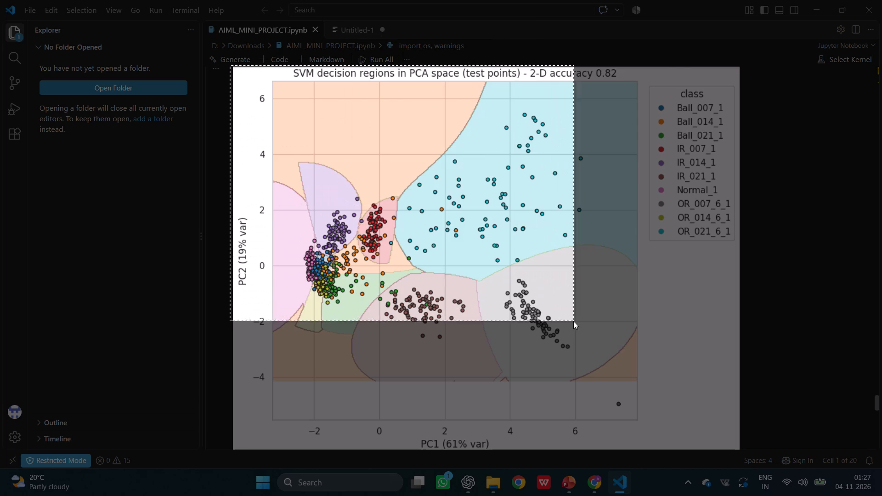
pyautogui.moveTo(573, 321); pyautogui.dragTo(740, 452)
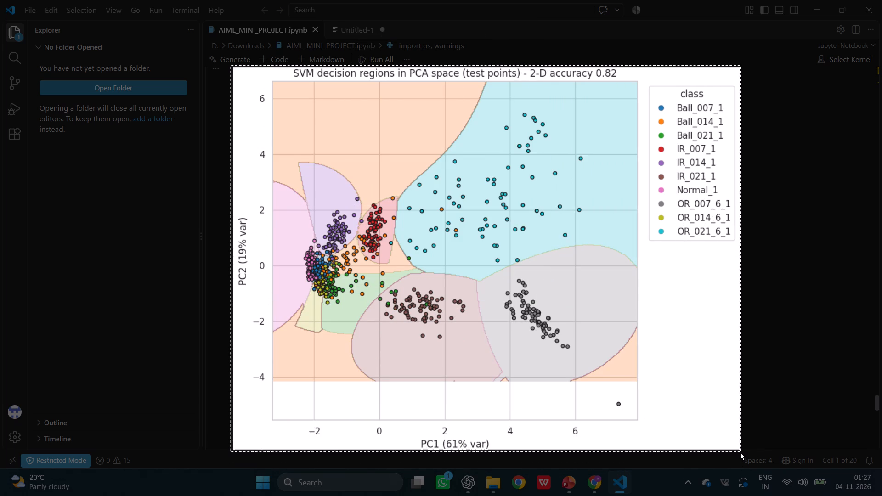
pyautogui.moveTo(740, 452); pyautogui.dragTo(742, 450)
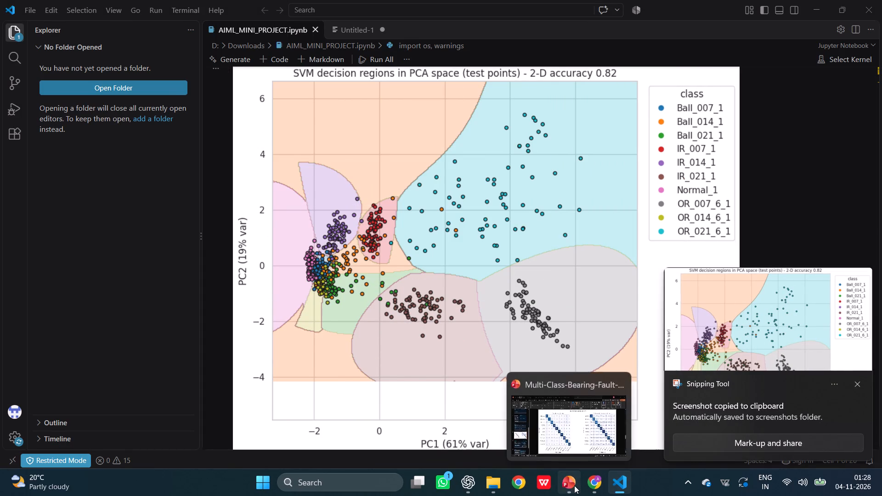
pyautogui.click(574, 485)
pyautogui.click(74, 227)
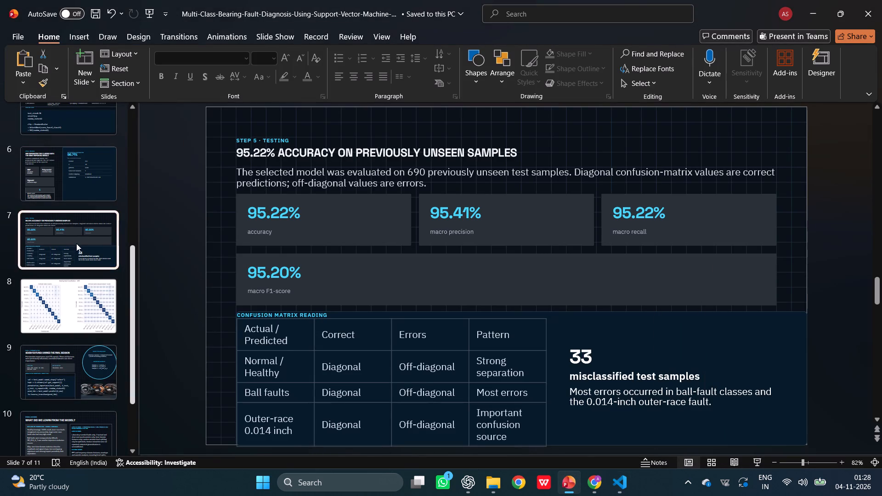
pyautogui.click(69, 192)
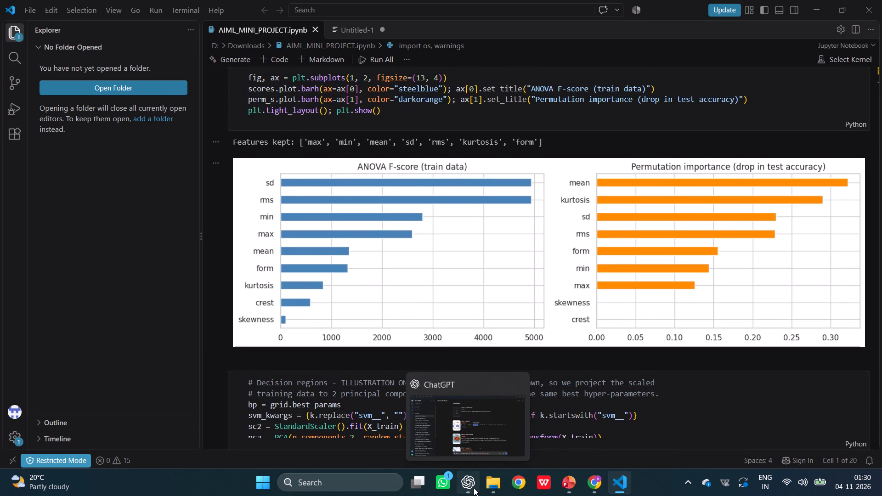
pyautogui.click(493, 488)
pyautogui.scroll(-1, 168, 406)
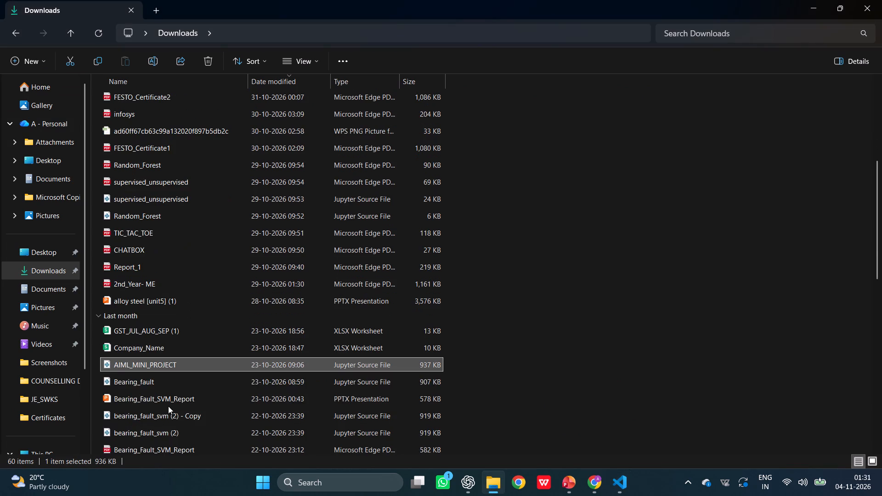
pyautogui.scroll(-1, 168, 406)
pyautogui.doubleClick(137, 381)
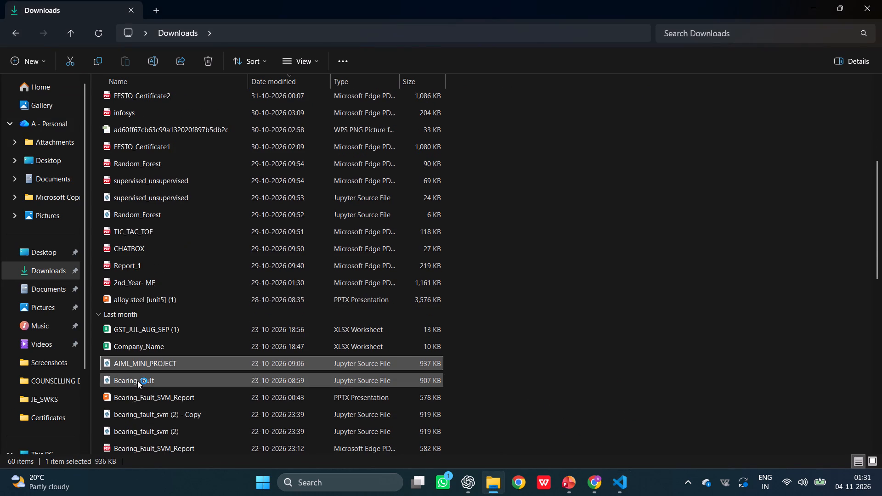
# Look through the Bearing_fault notebook's outputs and code back to the library imports and dataset loading.
pyautogui.scroll(5, 426, 226)
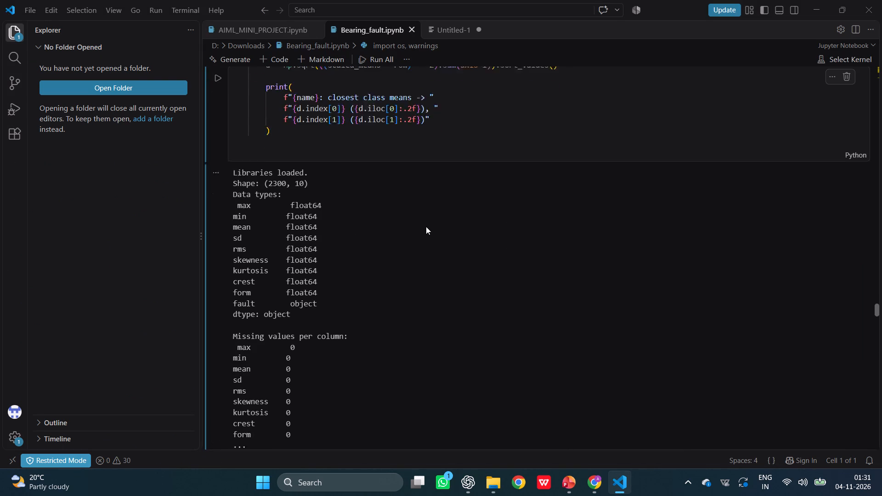
pyautogui.scroll(16, 426, 226)
pyautogui.scroll(11, 426, 226)
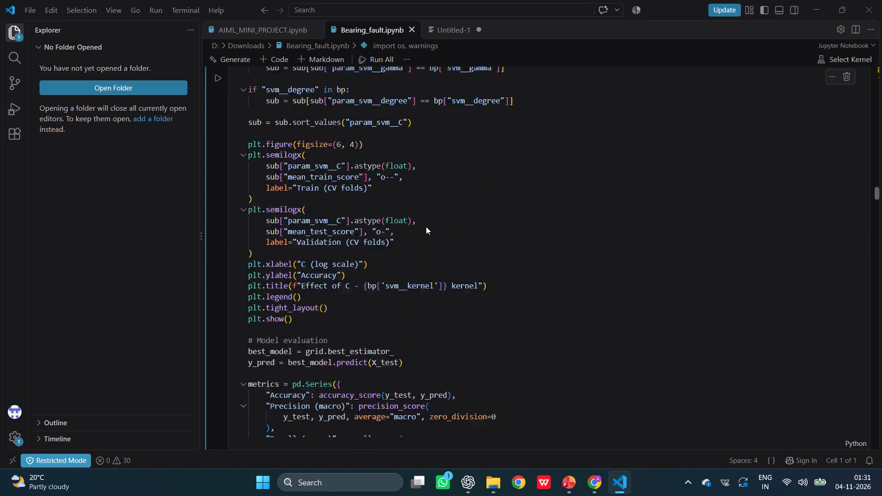
pyautogui.scroll(16, 426, 226)
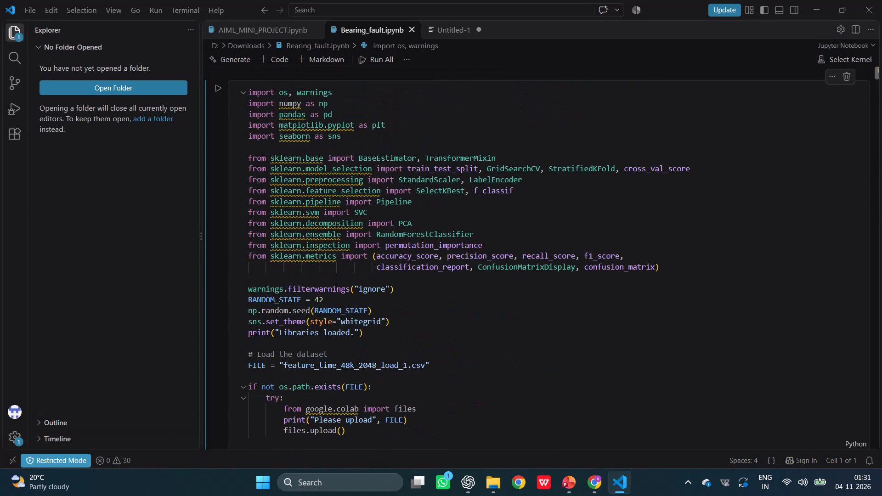
# Open the bearing_fault_svm (2) notebook from the Downloads folder in Visual Studio Code.
pyautogui.click(484, 494)
pyautogui.scroll(-1, 243, 351)
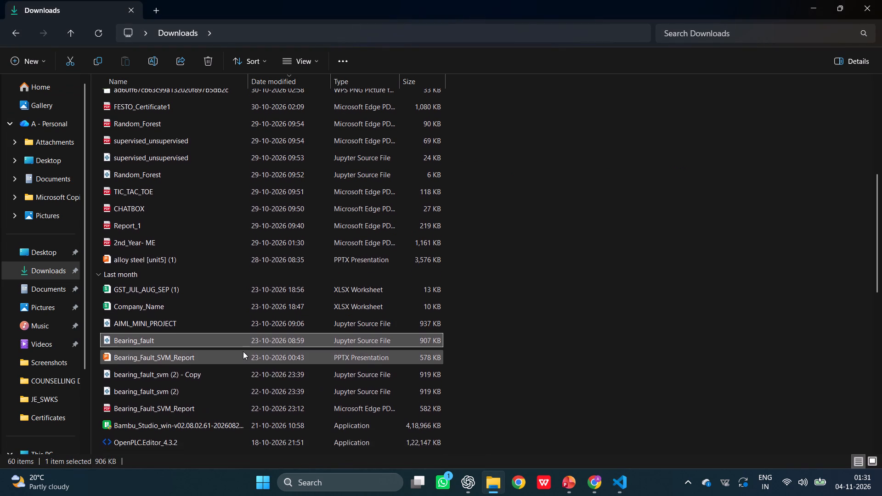
pyautogui.doubleClick(192, 385)
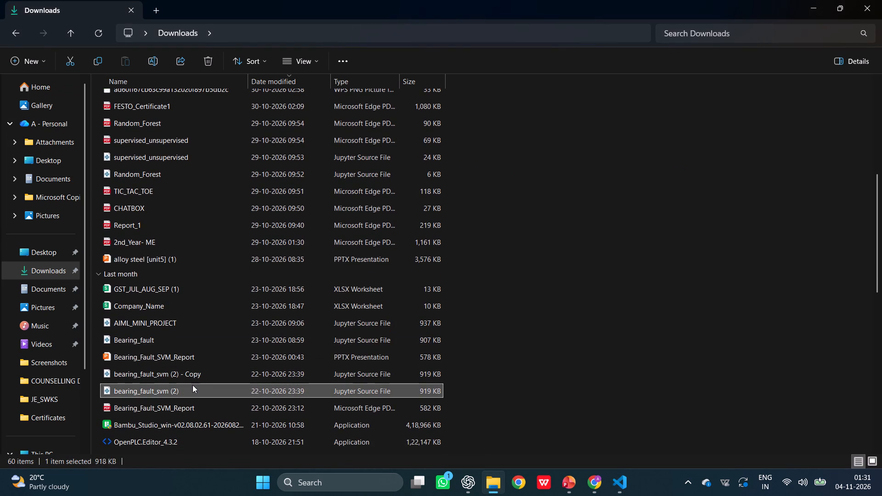
# Look through the bearing_fault_svm (2) notebook from the problem understanding section to the Step 6 train-test split, Pipeline and tuning cells.
pyautogui.scroll(7, 459, 276)
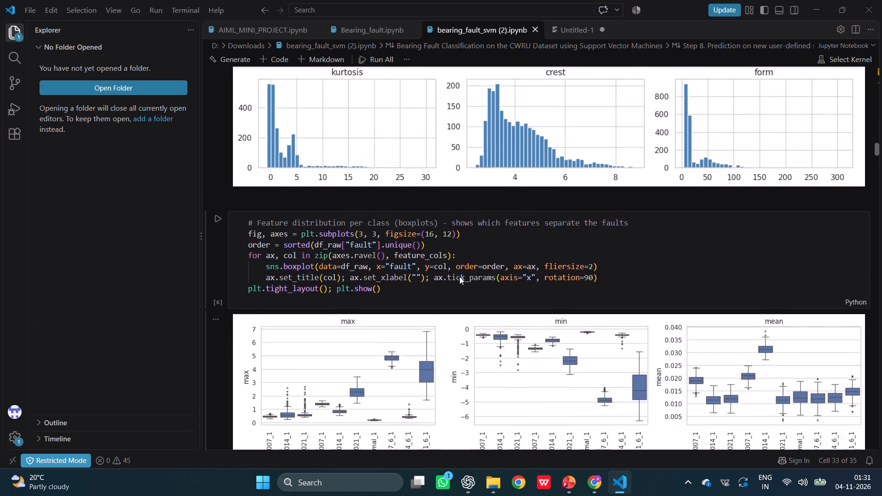
pyautogui.scroll(20, 459, 276)
pyautogui.scroll(3, 459, 276)
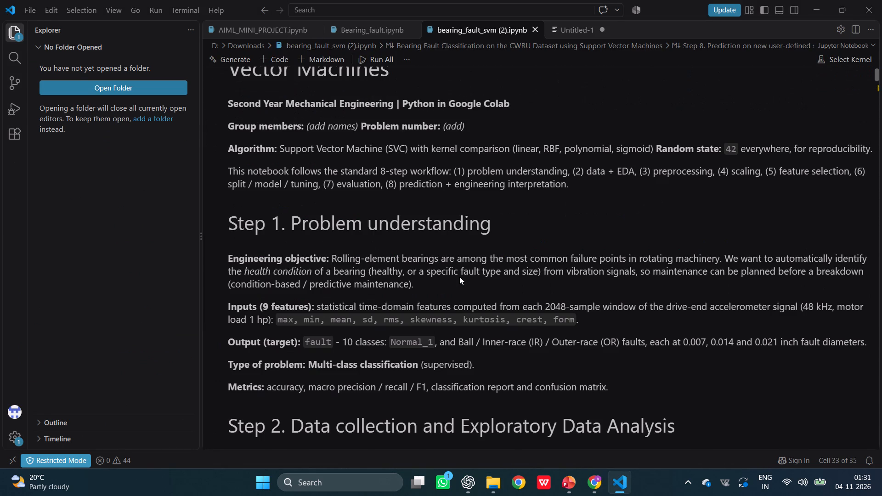
pyautogui.scroll(-2, 459, 276)
pyautogui.scroll(-19, 459, 276)
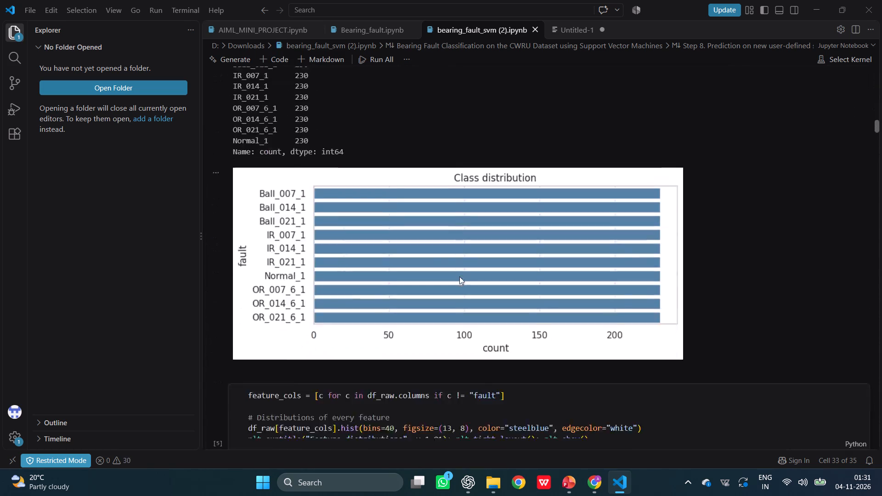
pyautogui.scroll(-19, 459, 276)
pyautogui.scroll(-3, 459, 276)
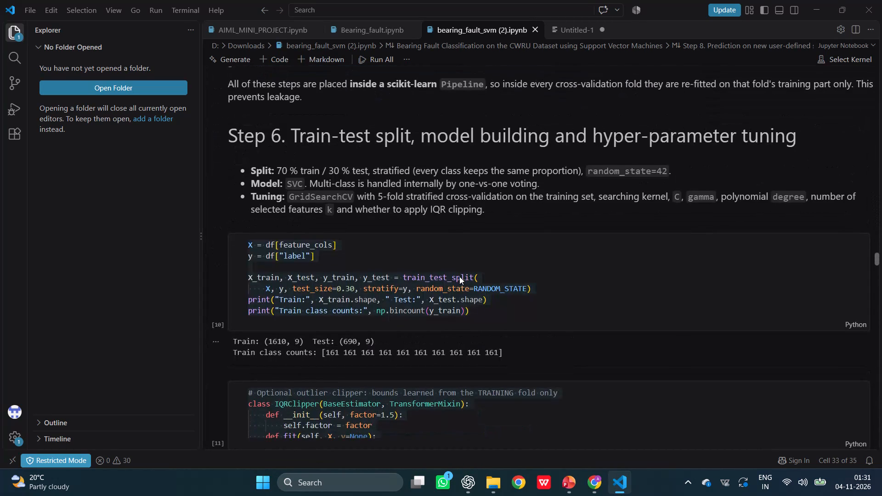
pyautogui.scroll(-7, 459, 276)
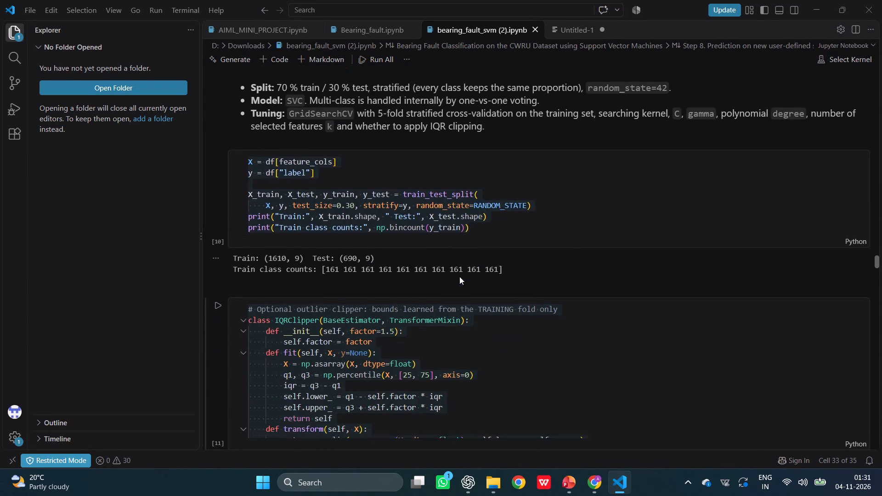
pyautogui.scroll(-9, 459, 276)
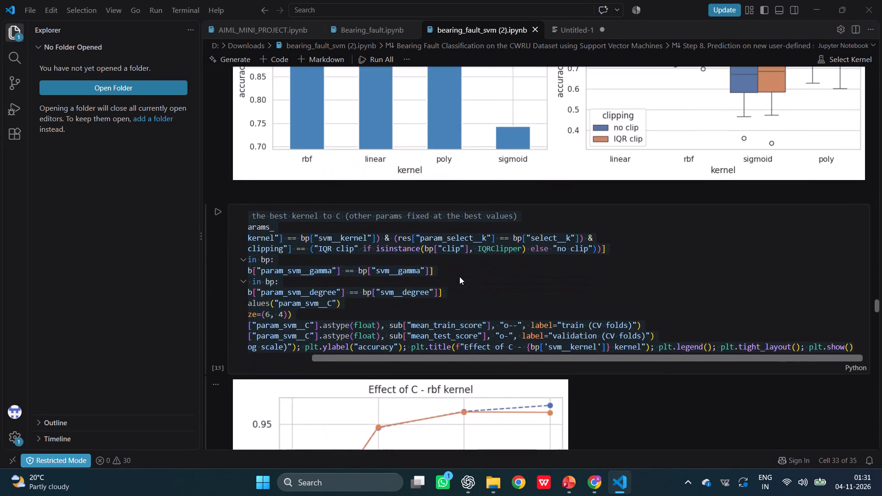
# Examine the effect-of-C plot and the Step 7 test-set evaluation, including its metrics code and confusion matrices, in the bearing_fault_svm (2) notebook.
pyautogui.scroll(-7, 459, 276)
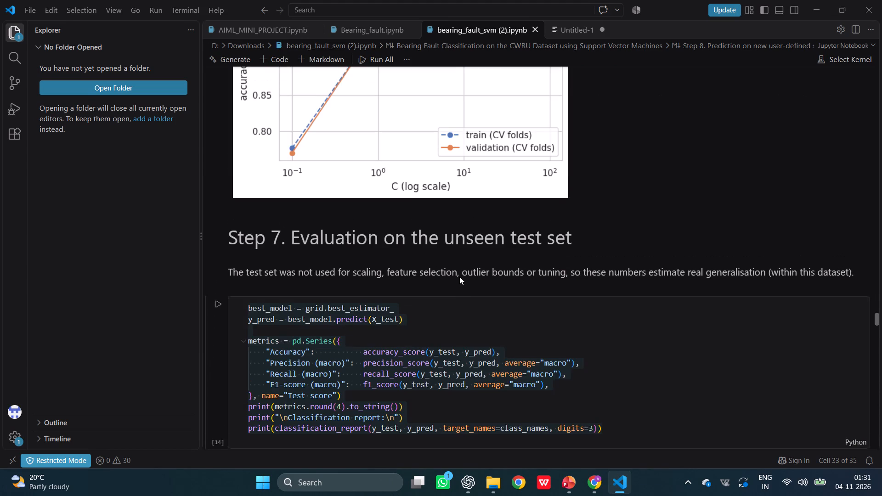
pyautogui.scroll(-4, 459, 276)
pyautogui.hscroll(1, 459, 276)
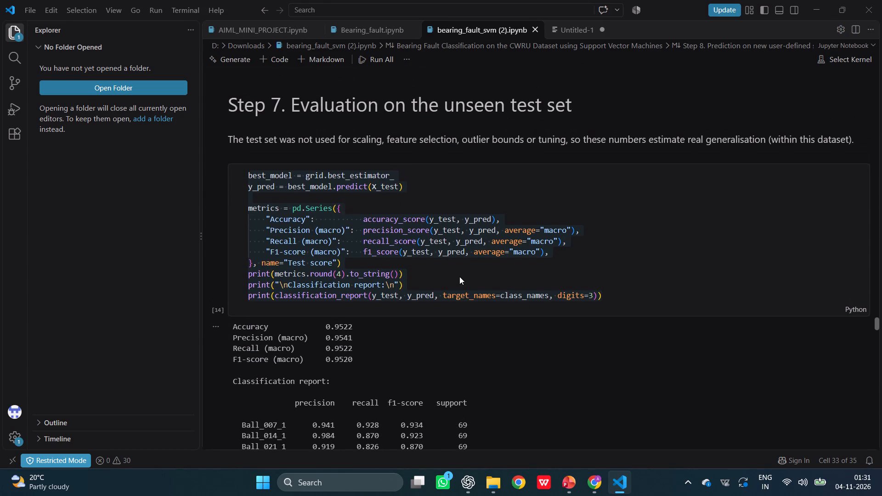
pyautogui.hscroll(4, 459, 276)
pyautogui.scroll(-8, 459, 276)
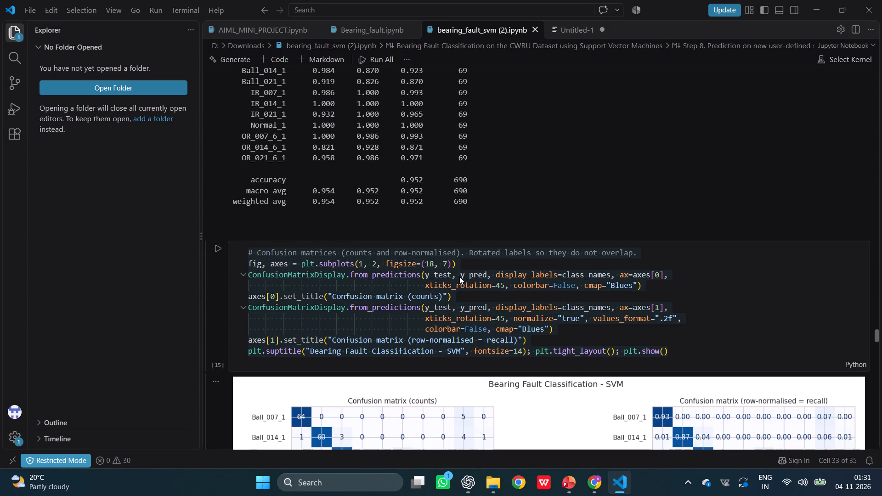
pyautogui.scroll(-6, 459, 276)
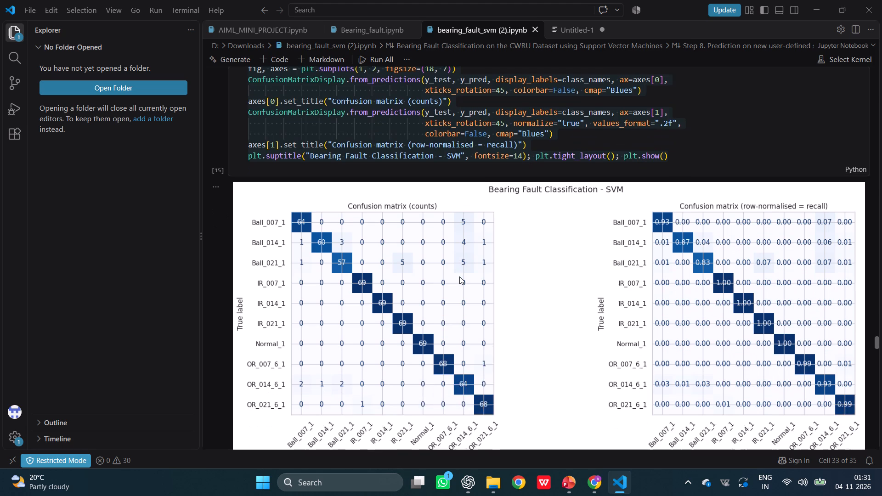
pyautogui.scroll(-6, 459, 276)
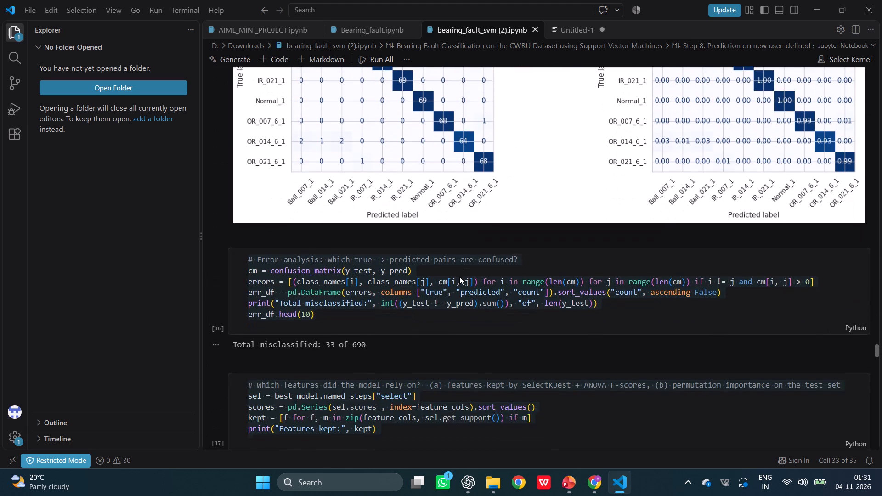
# Review the notebook's feature-importance and PCA decision-region code and plots, through to the engineering interpretation, limitations and future work section.
pyautogui.scroll(-8, 459, 276)
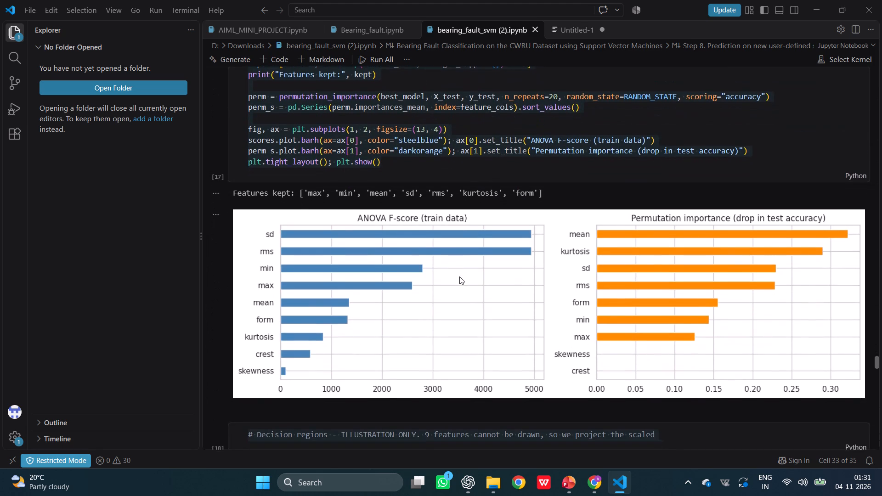
pyautogui.scroll(-5, 459, 276)
pyautogui.scroll(2, 459, 276)
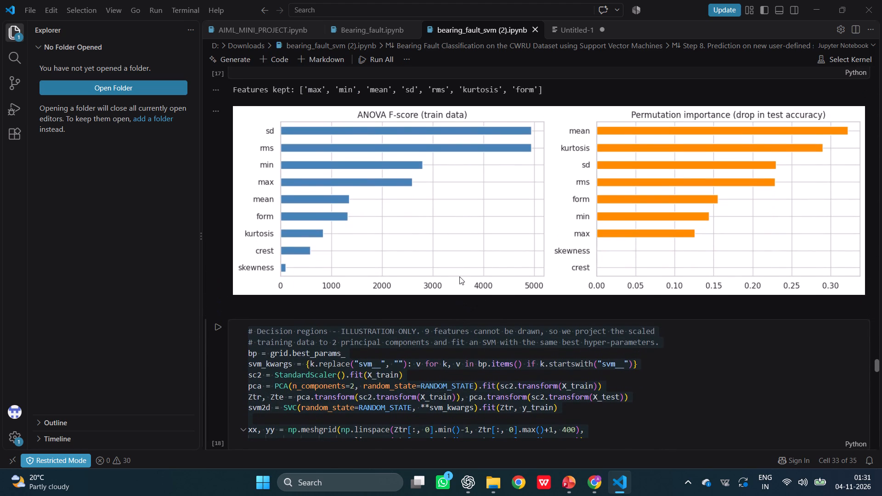
pyautogui.scroll(-10, 459, 276)
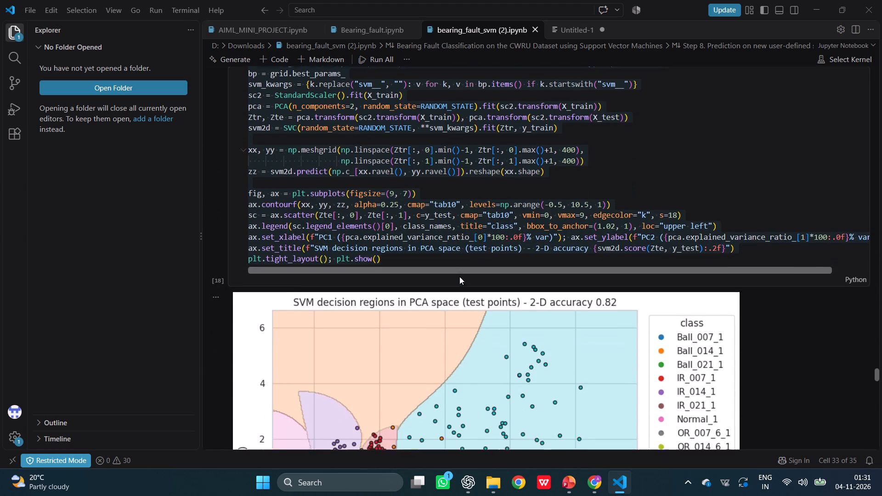
pyautogui.scroll(-3, 459, 276)
pyautogui.scroll(4, 459, 276)
pyautogui.scroll(-3, 459, 276)
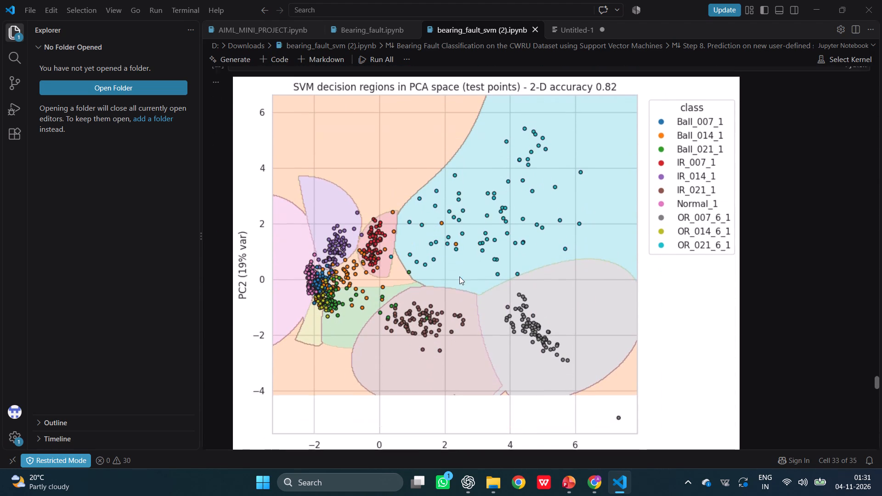
pyautogui.scroll(-9, 459, 276)
pyautogui.scroll(1, 459, 276)
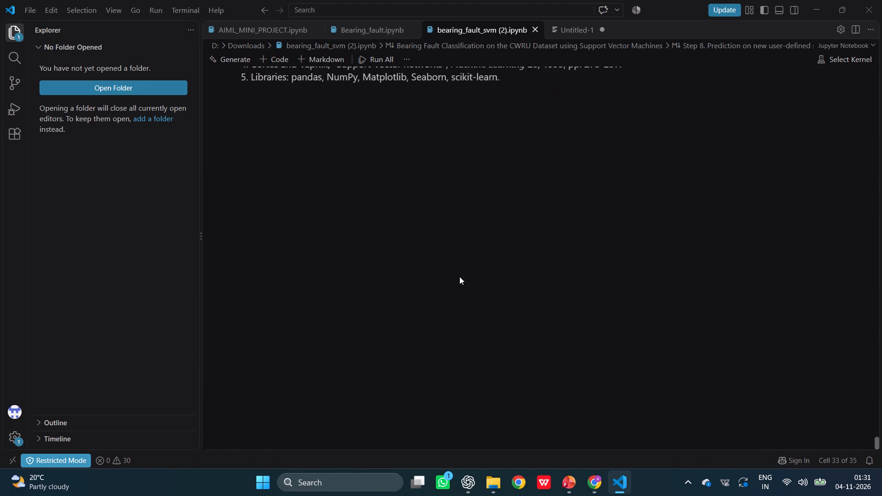
pyautogui.scroll(4, 459, 276)
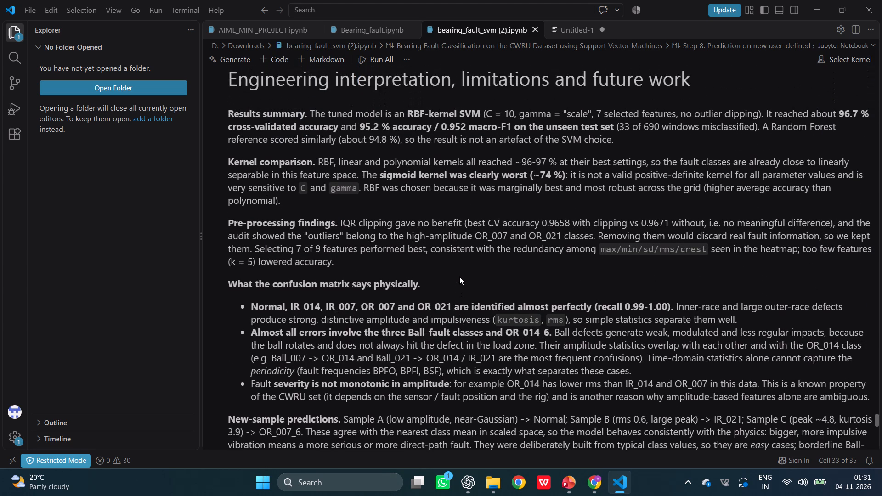
pyautogui.scroll(1, 459, 276)
# Switch to the bearing fault presentation in PowerPoint and look over its slide thumbnails from the title slide onward.
pyautogui.click(571, 487)
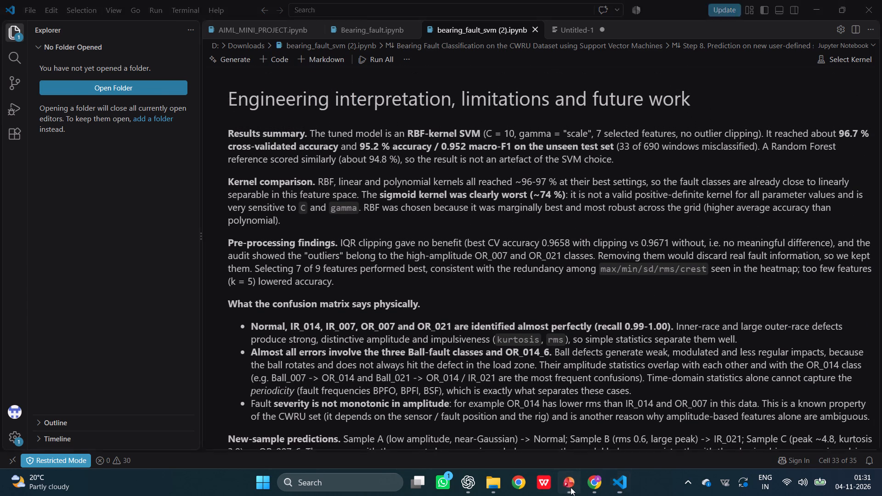
pyautogui.scroll(1, 65, 348)
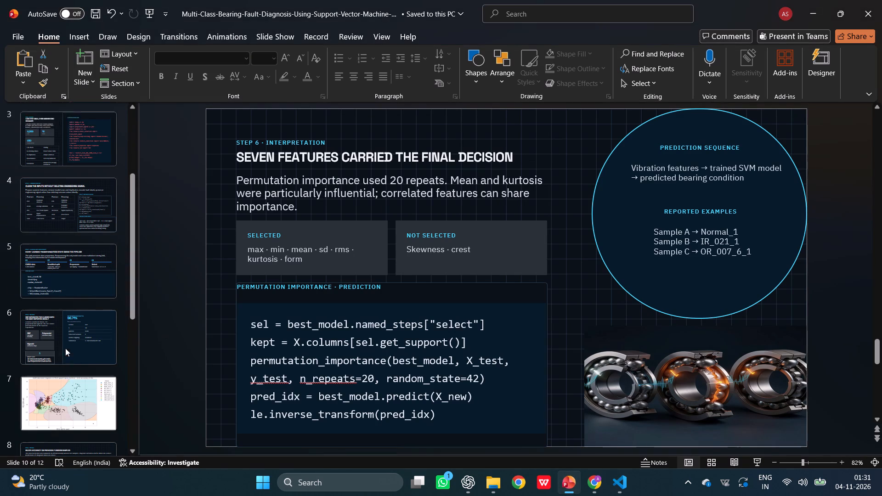
pyautogui.scroll(2, 65, 348)
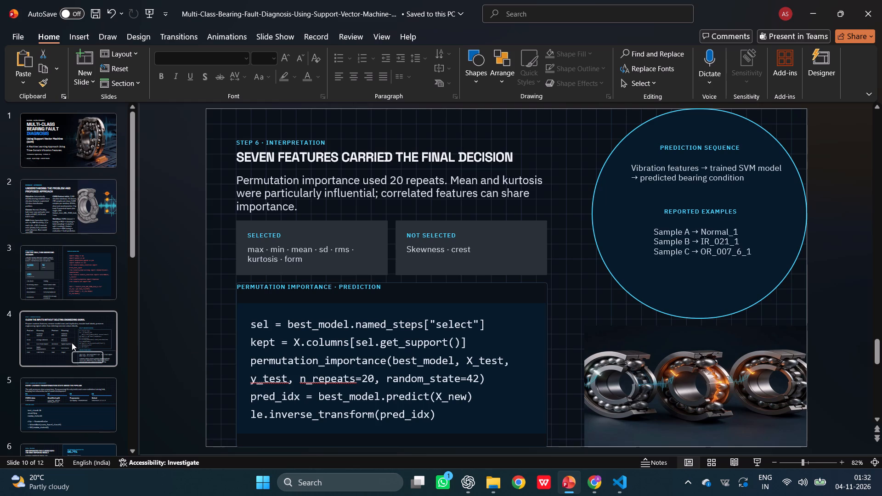
pyautogui.scroll(-3, 72, 343)
pyautogui.scroll(5, 72, 343)
pyautogui.scroll(-4, 72, 343)
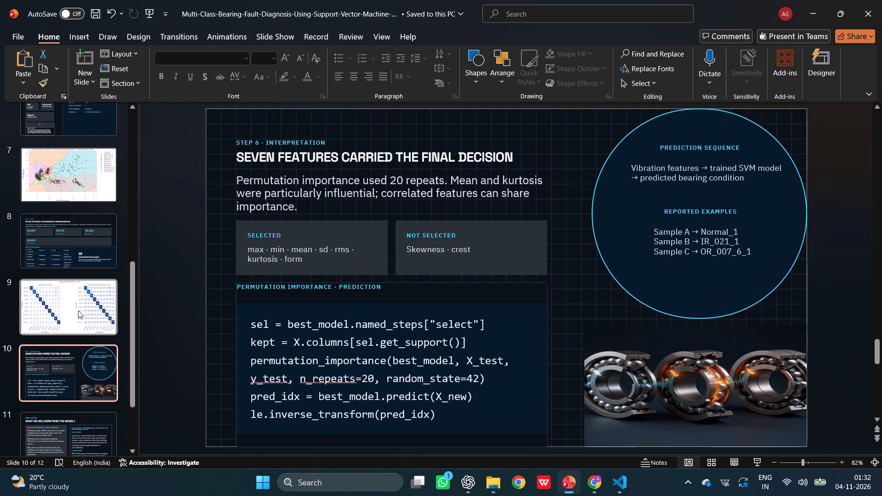
# Check the confusion matrix slide, the seven-features interpretation slide and the model lessons slide, and return to the start of the slide thumbnails.
pyautogui.click(78, 310)
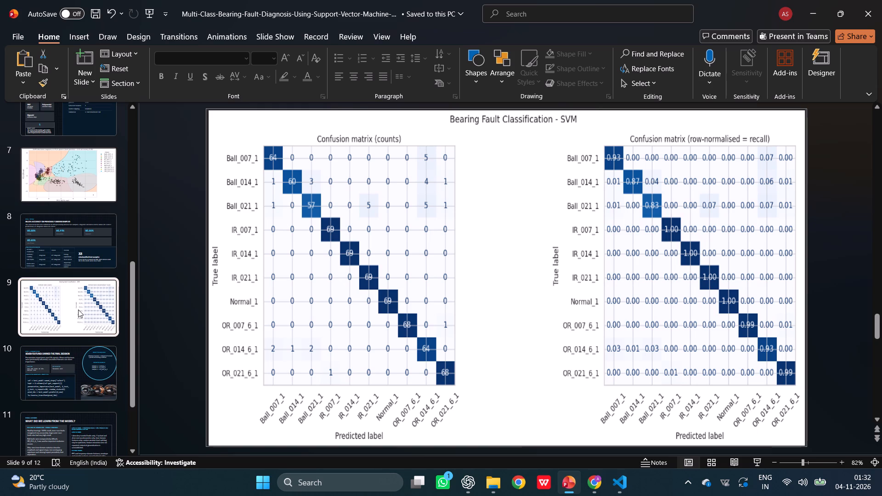
pyautogui.scroll(-1, 78, 310)
pyautogui.click(71, 276)
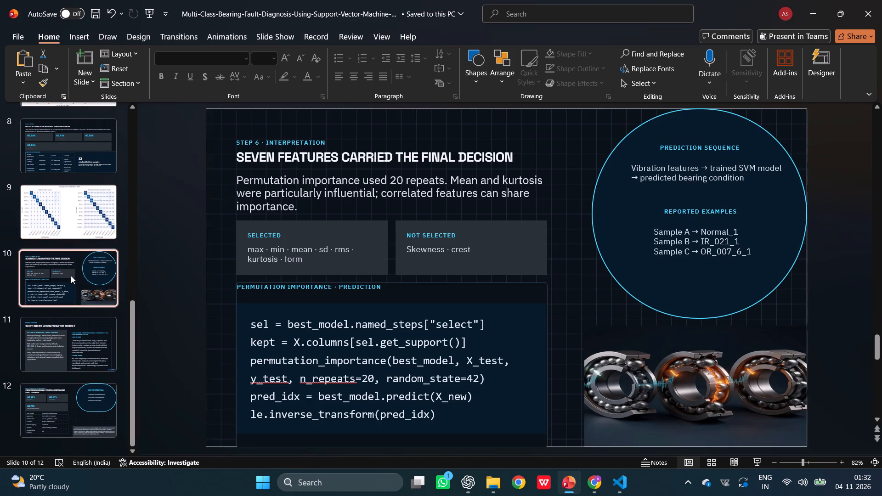
pyautogui.click(77, 353)
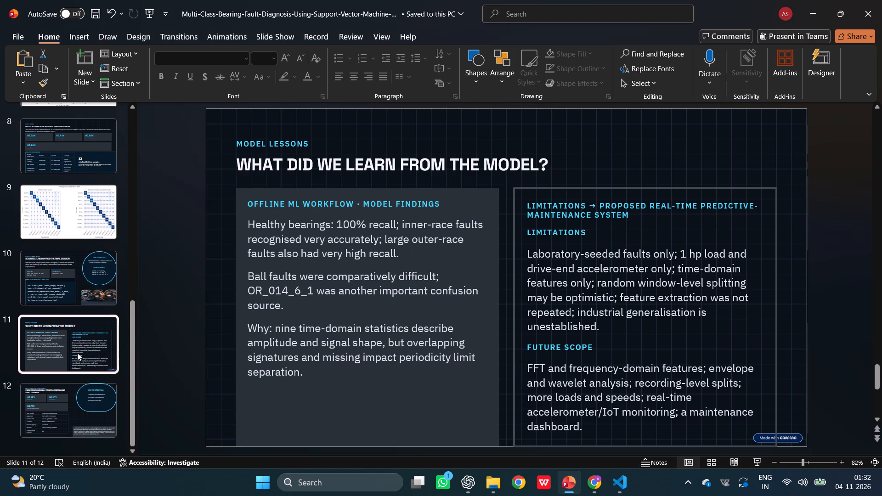
pyautogui.scroll(3, 69, 337)
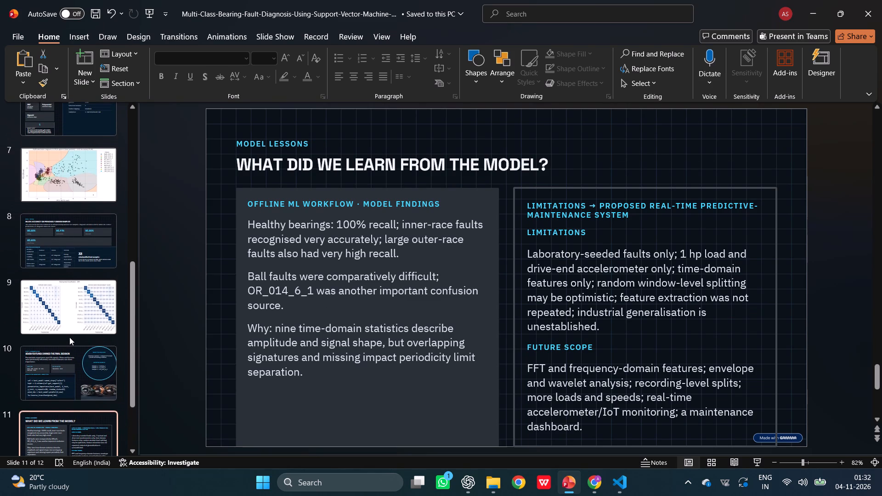
pyautogui.scroll(3, 69, 337)
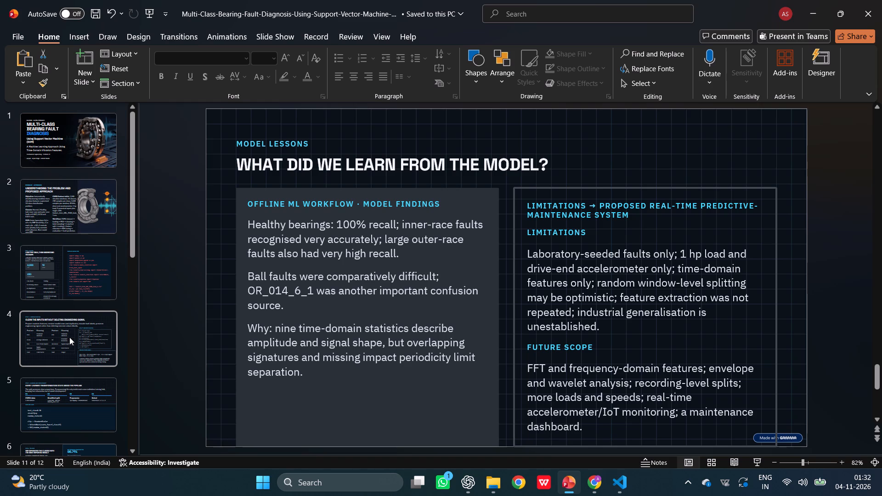
pyautogui.scroll(9, 45, 240)
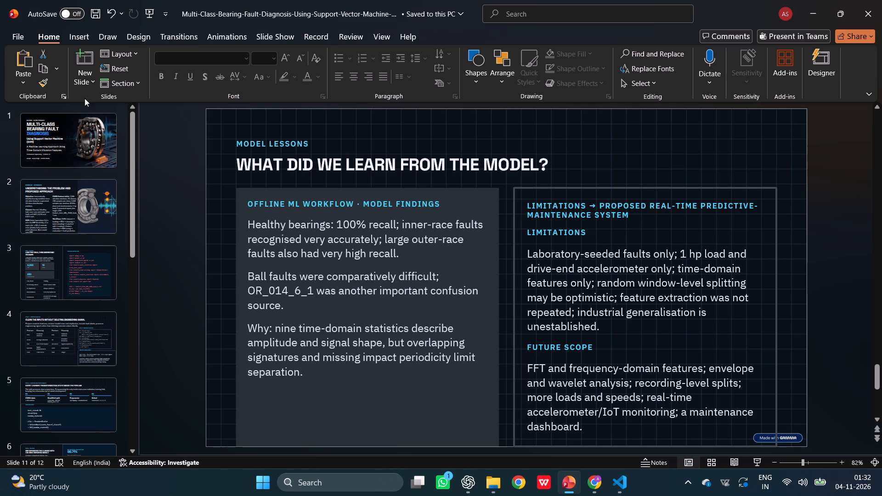
# Look through the presentation again from the title slide to the closing results, conclusion and future potential slide.
pyautogui.click(69, 139)
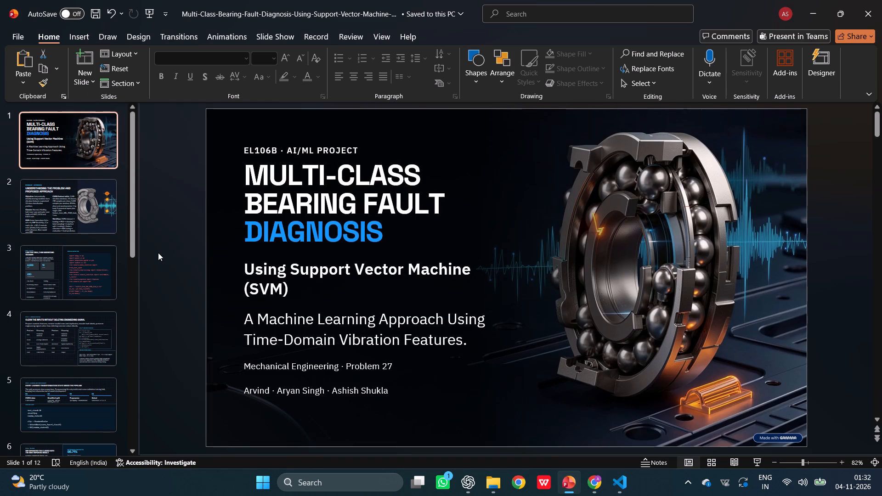
pyautogui.scroll(-10, 335, 362)
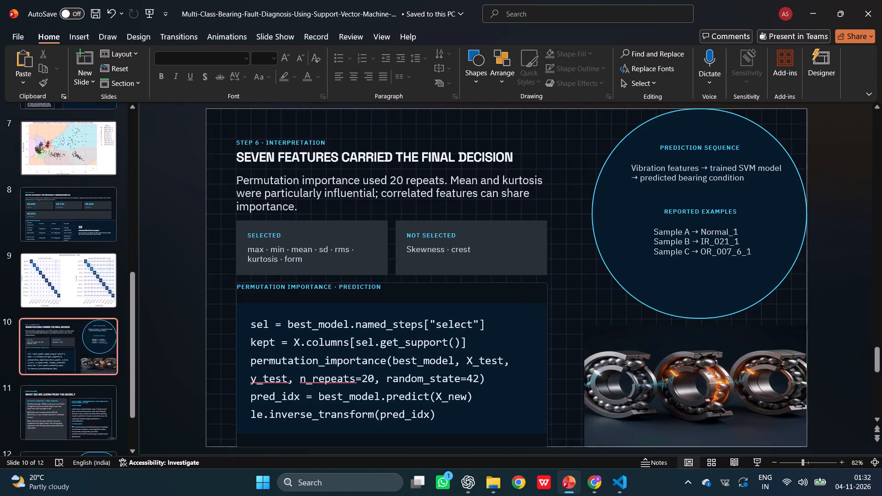
pyautogui.scroll(-8, 335, 362)
pyautogui.scroll(20, 335, 362)
pyautogui.scroll(3, 335, 362)
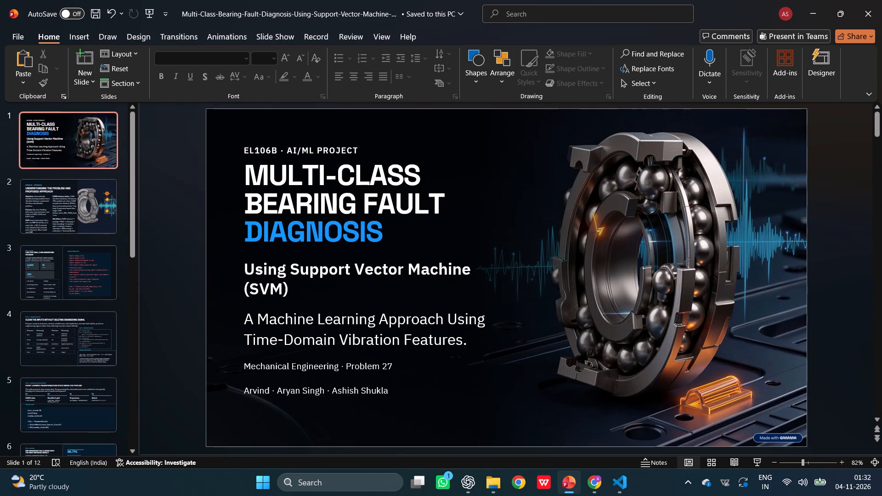
pyautogui.scroll(-17, 210, 330)
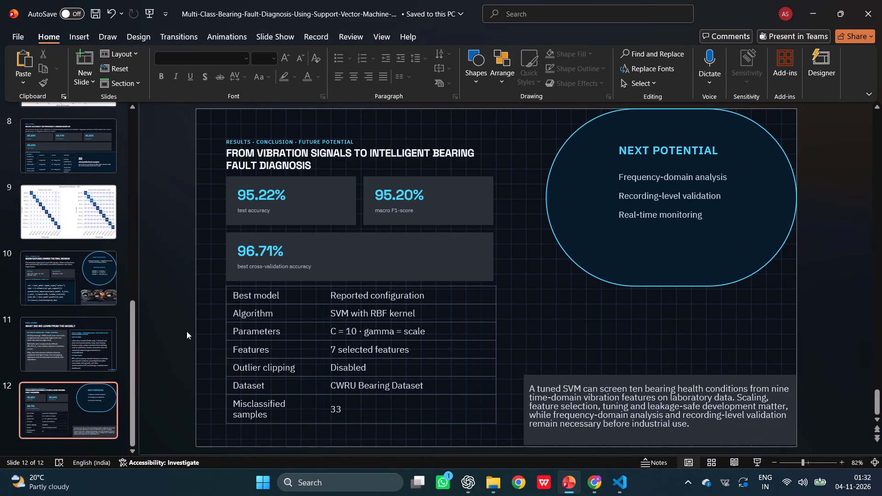
pyautogui.moveTo(456, 383); pyautogui.dragTo(91, 237)
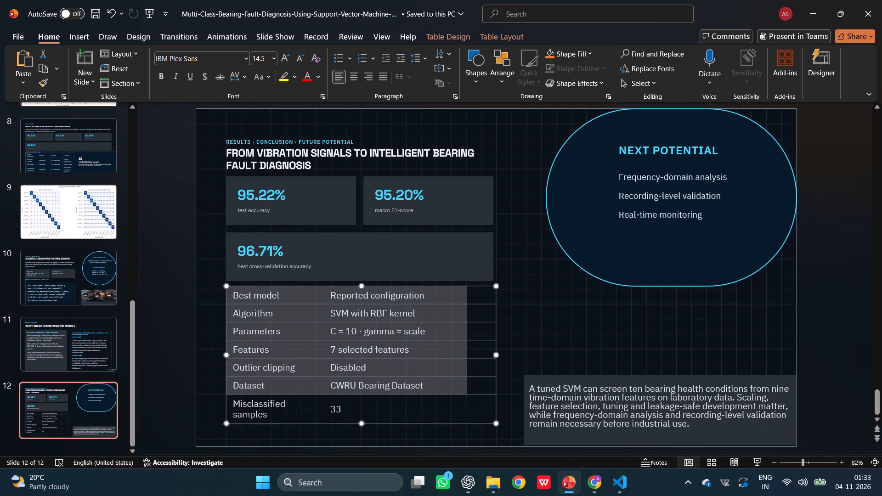
pyautogui.moveTo(91, 237); pyautogui.dragTo(77, 323)
pyautogui.scroll(20, 77, 323)
pyautogui.scroll(2, 77, 323)
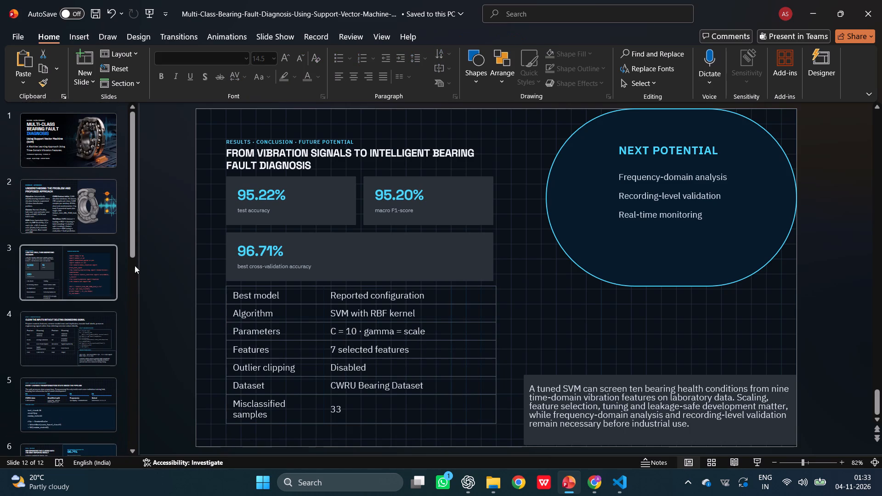
pyautogui.click(169, 263)
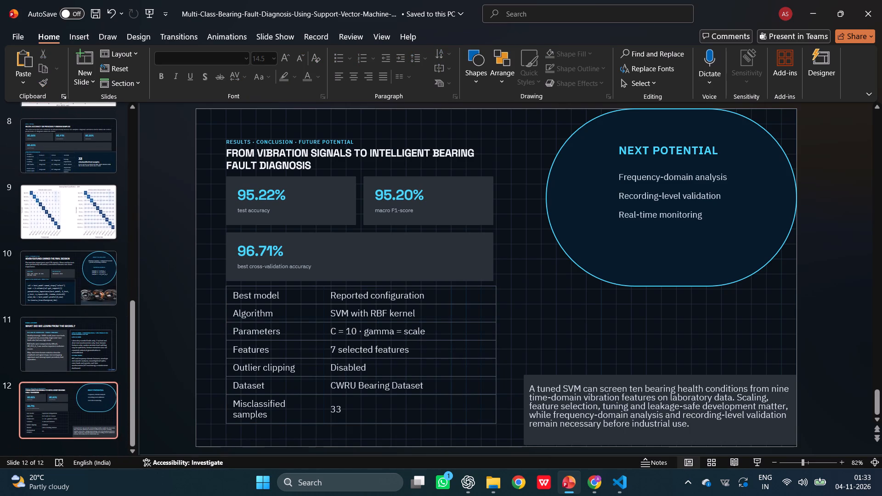
# Save the bearing fault presentation and close it.
pyautogui.hotkey('ctrl', 's')
pyautogui.click(881, 0)
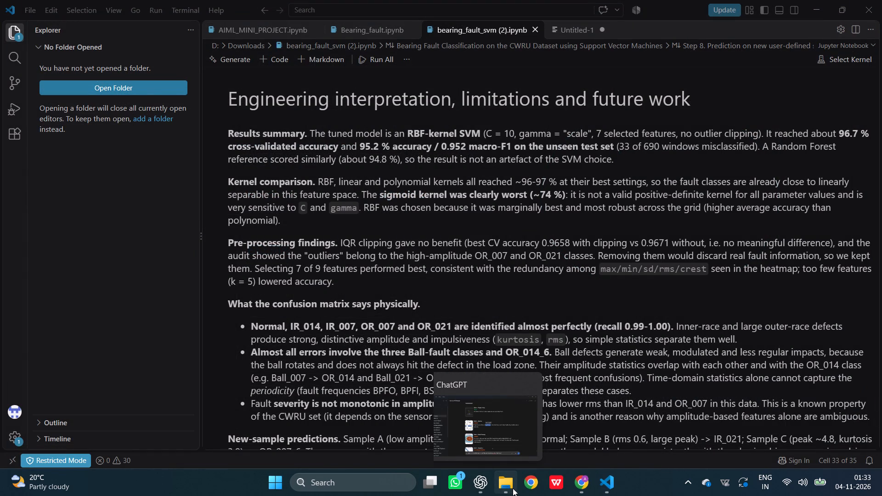
# Switch to the Downloads folder in File Explorer.
pyautogui.click(513, 488)
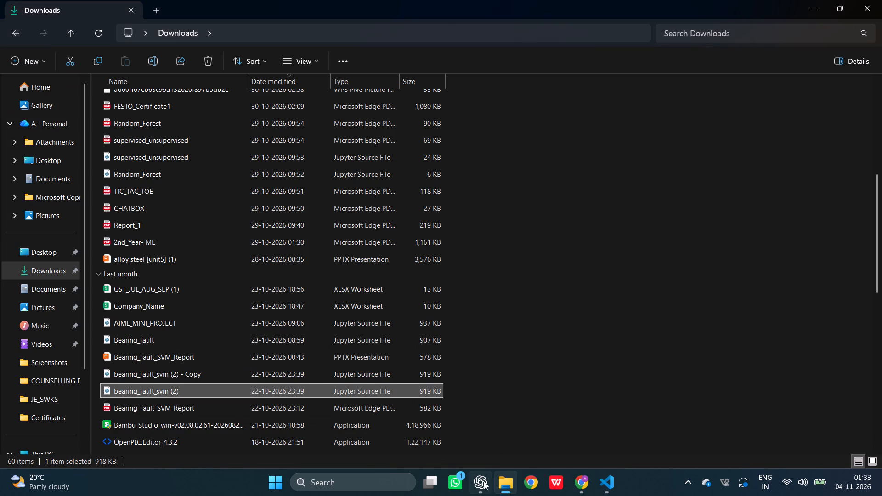
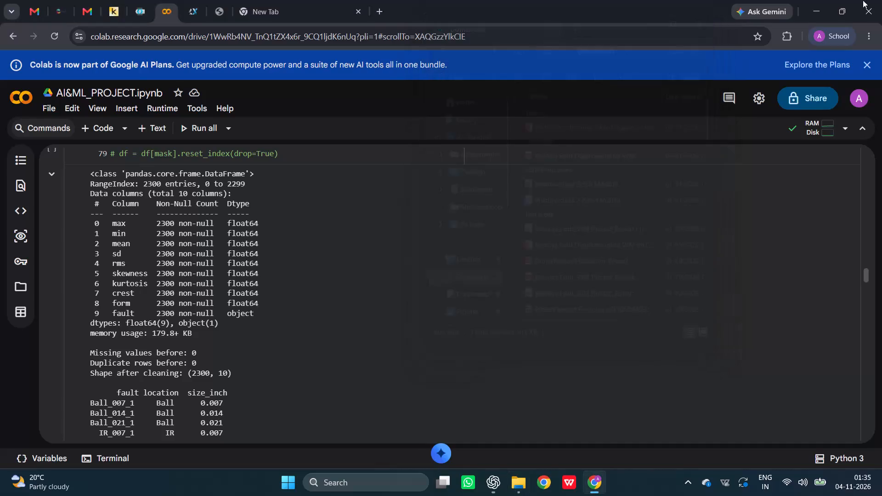
# Close the browser window with the AI&ML_PROJECT notebook and the ChatGPT window, and return to the desktop.
pyautogui.click(881, 0)
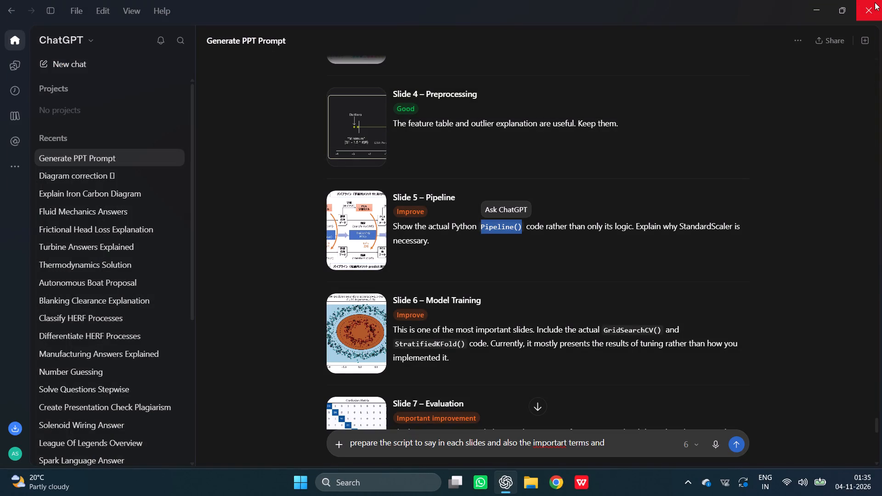
pyautogui.click(872, 3)
pyautogui.rightClick(541, 175)
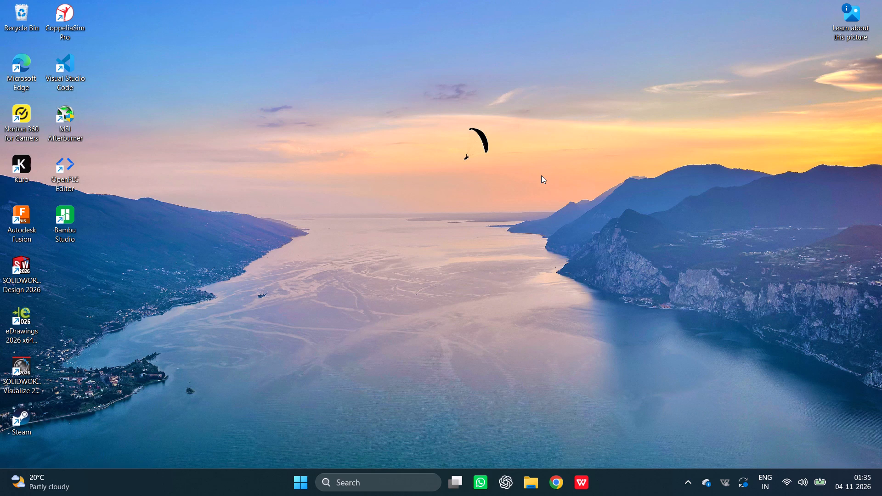
pyautogui.click(635, 146)
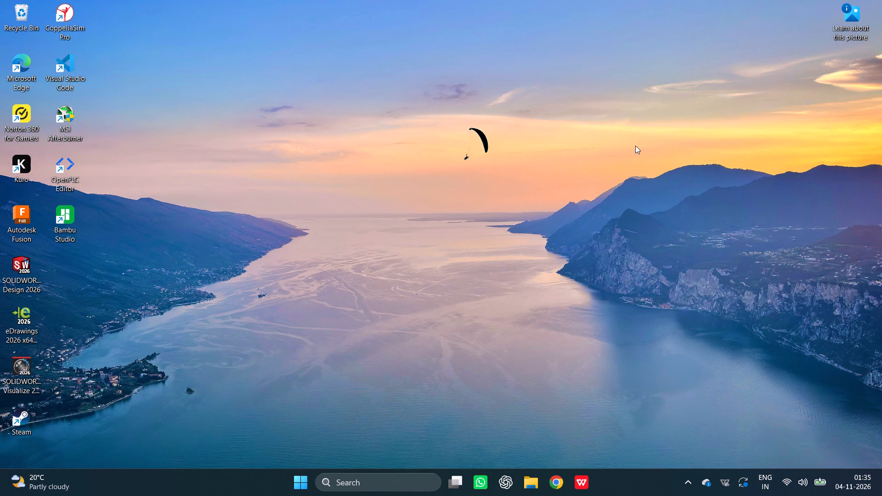